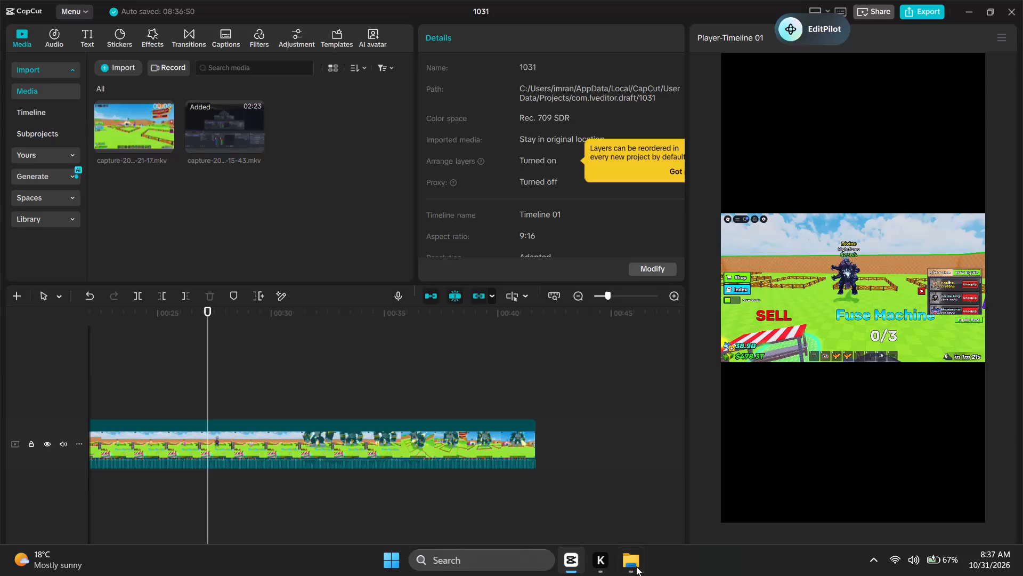
Close File Explorer, leaving the video editing project open.
{"action": "right_click", "coordinate": [629, 559]}
{"action": "left_click", "coordinate": [606, 527]}
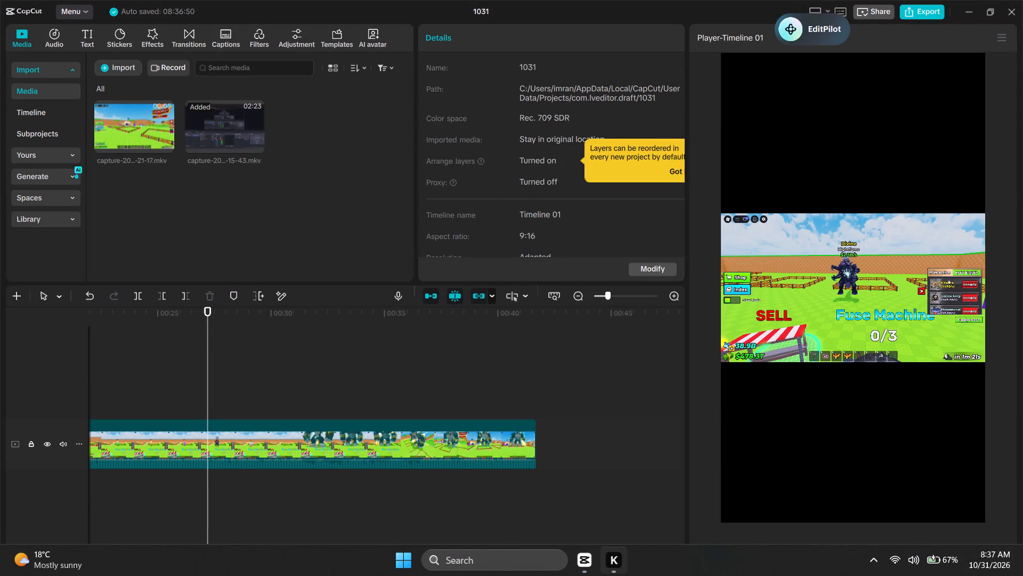
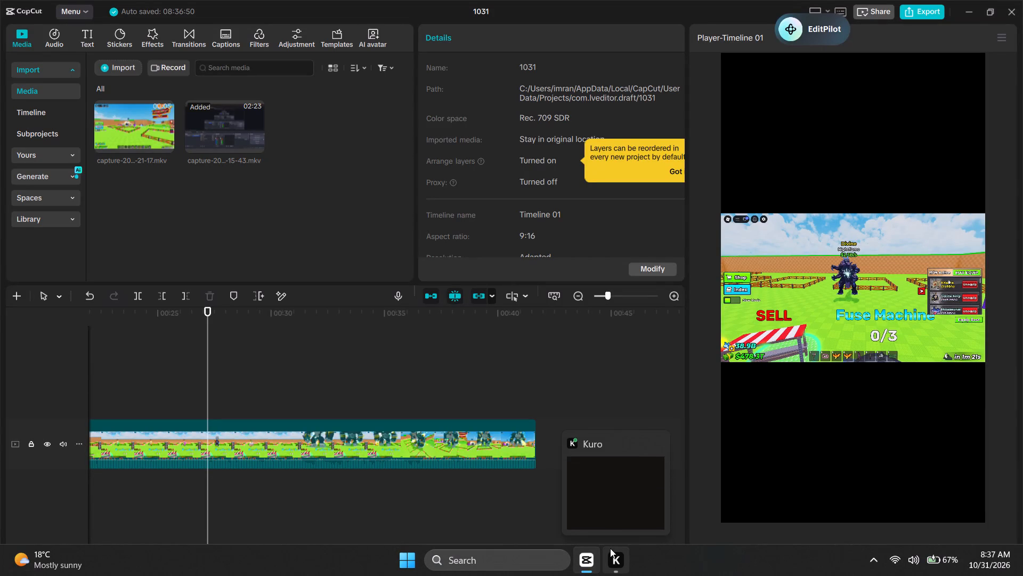
Play back and review the footage around the 30-second mark of the timeline.
{"action": "left_click", "coordinate": [207, 349]}
{"action": "key", "text": "space"}
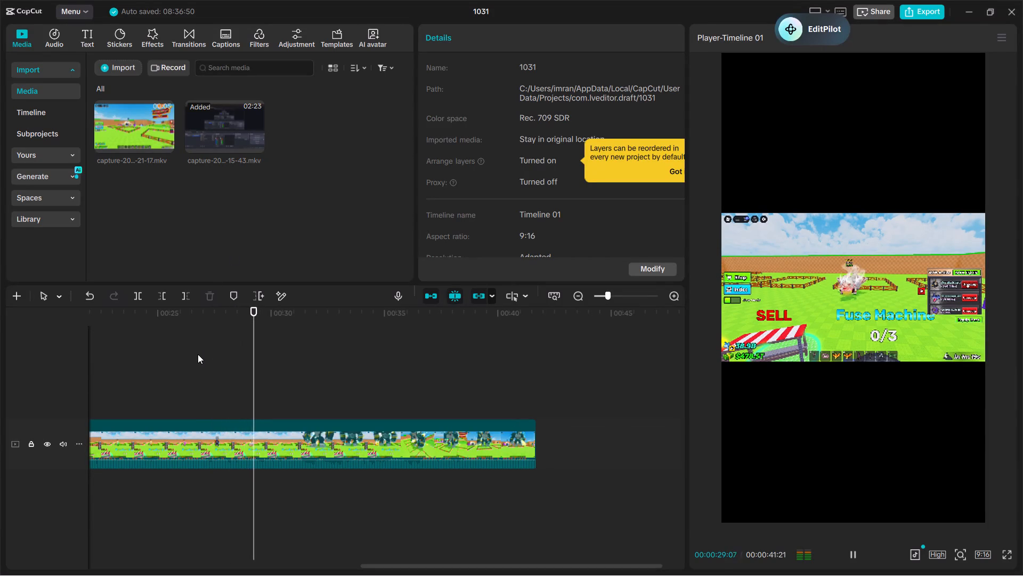
{"action": "key", "text": "space"}
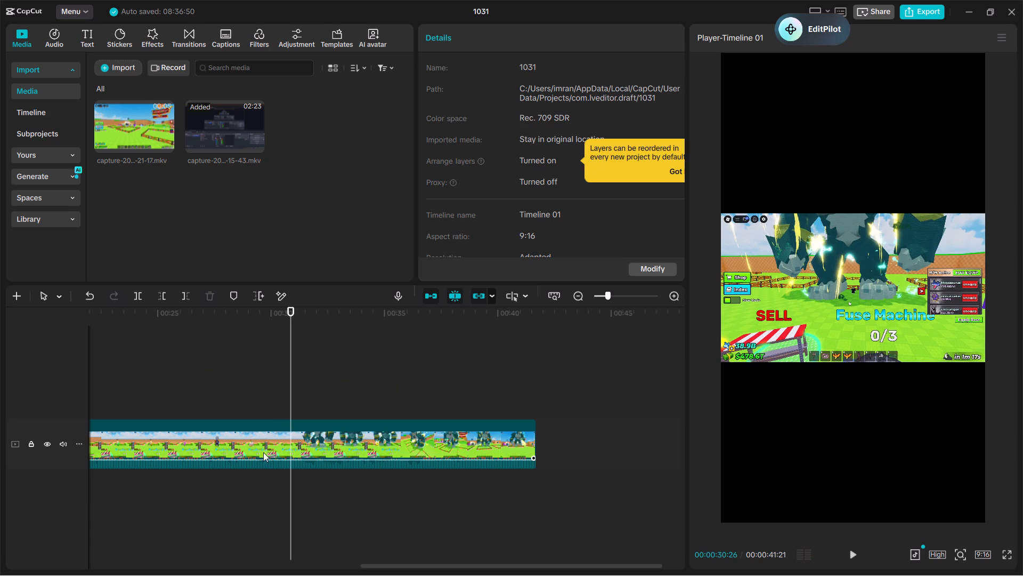
{"action": "left_click_drag", "start_coordinate": [283, 352], "coordinate": [83, 366]}
{"action": "left_click", "coordinate": [347, 340]}
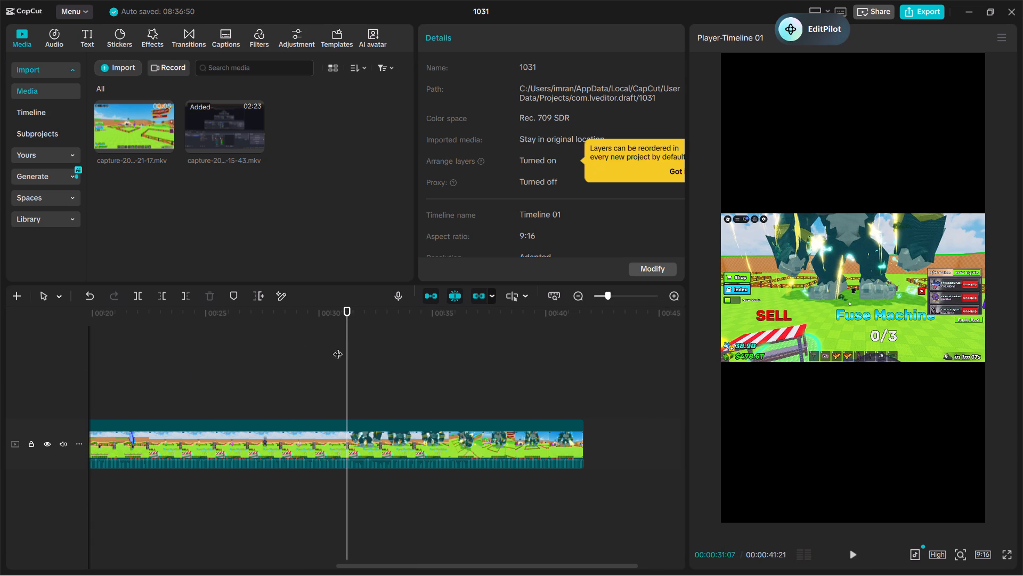
{"action": "left_click", "coordinate": [342, 351]}
{"action": "left_click_drag", "start_coordinate": [347, 370], "coordinate": [338, 375]}
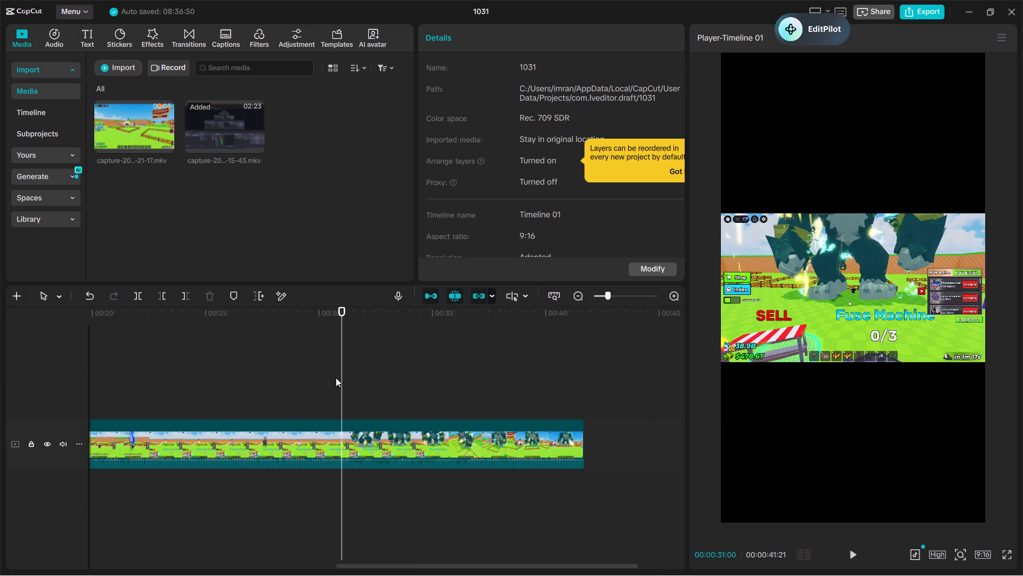
{"action": "left_click_drag", "start_coordinate": [336, 378], "coordinate": [258, 403]}
Duplicate both gameplay clips onto a new track above the originals, starting at 00:00.
{"action": "left_click_drag", "start_coordinate": [342, 398], "coordinate": [4, 401]}
{"action": "left_click_drag", "start_coordinate": [277, 389], "coordinate": [149, 466]}
{"action": "key", "text": "ctrl+c"}
{"action": "key", "text": "ctrl+v"}
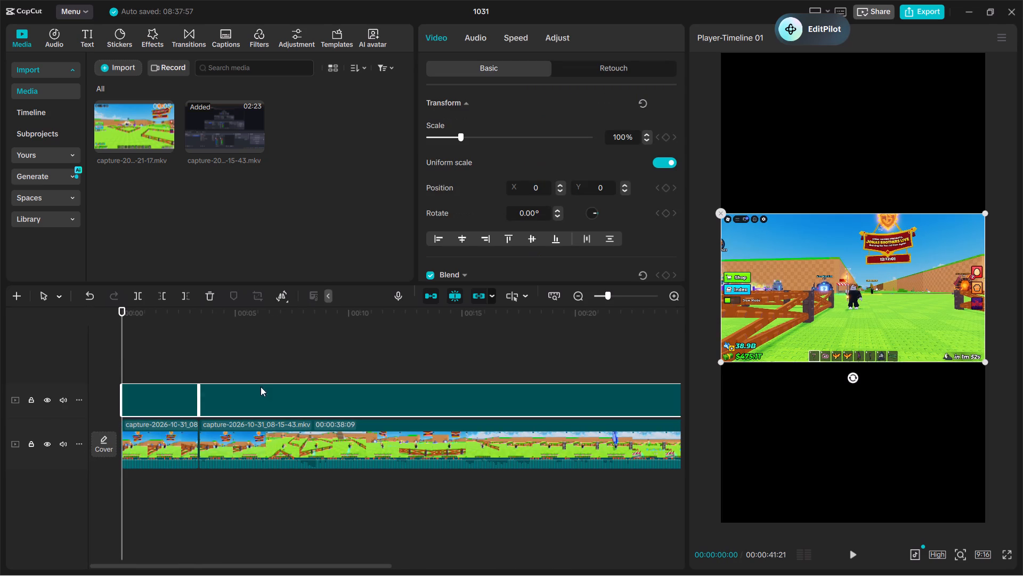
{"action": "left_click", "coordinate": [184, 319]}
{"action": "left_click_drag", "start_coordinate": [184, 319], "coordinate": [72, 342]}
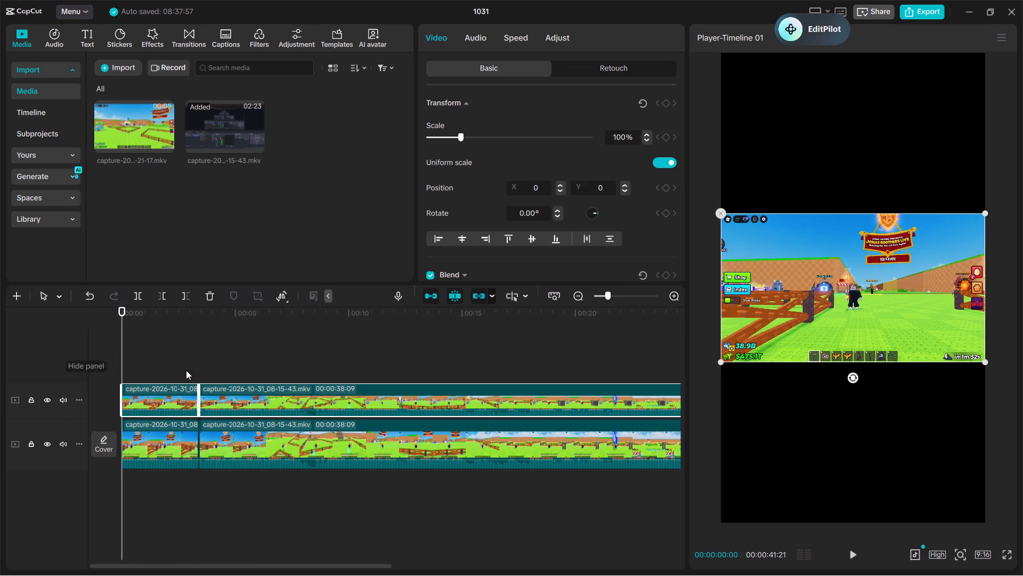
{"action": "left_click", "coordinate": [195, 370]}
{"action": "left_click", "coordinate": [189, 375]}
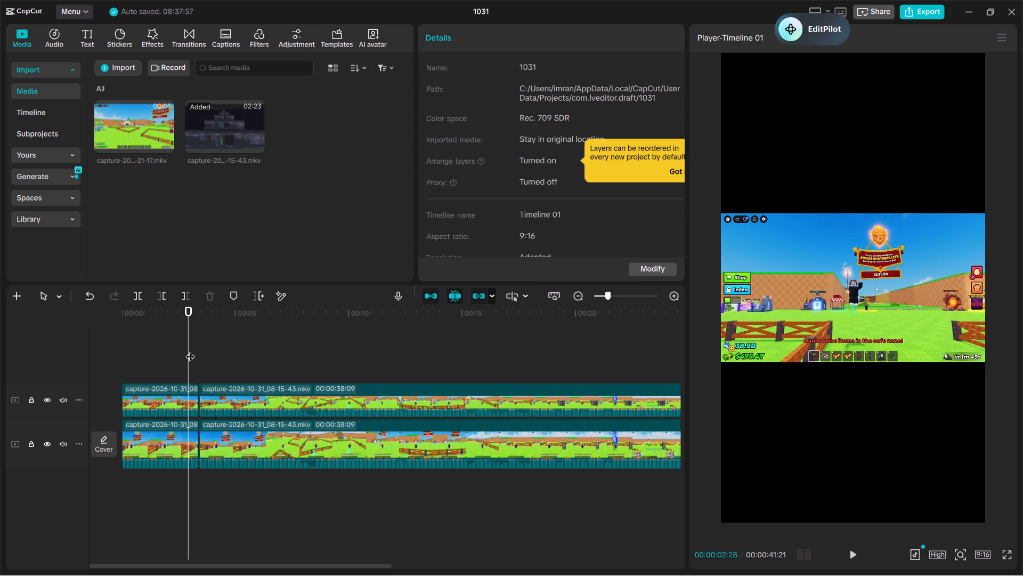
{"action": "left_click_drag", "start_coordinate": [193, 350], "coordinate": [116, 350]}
Enlarge the short first clip on the upper track to 276% scale in the vertical frame.
{"action": "left_click", "coordinate": [184, 401]}
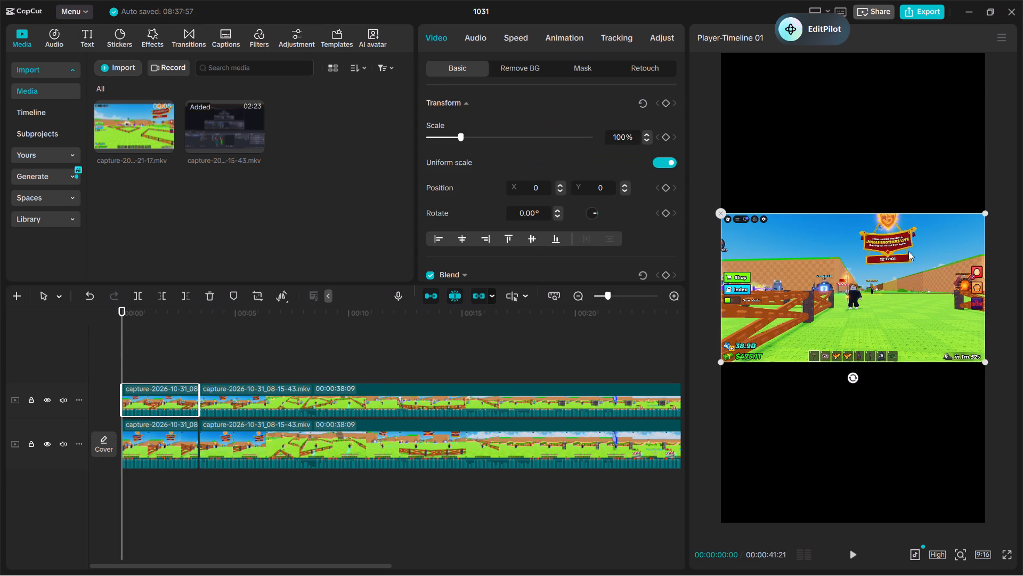
{"action": "left_click_drag", "start_coordinate": [904, 258], "coordinate": [886, 89]}
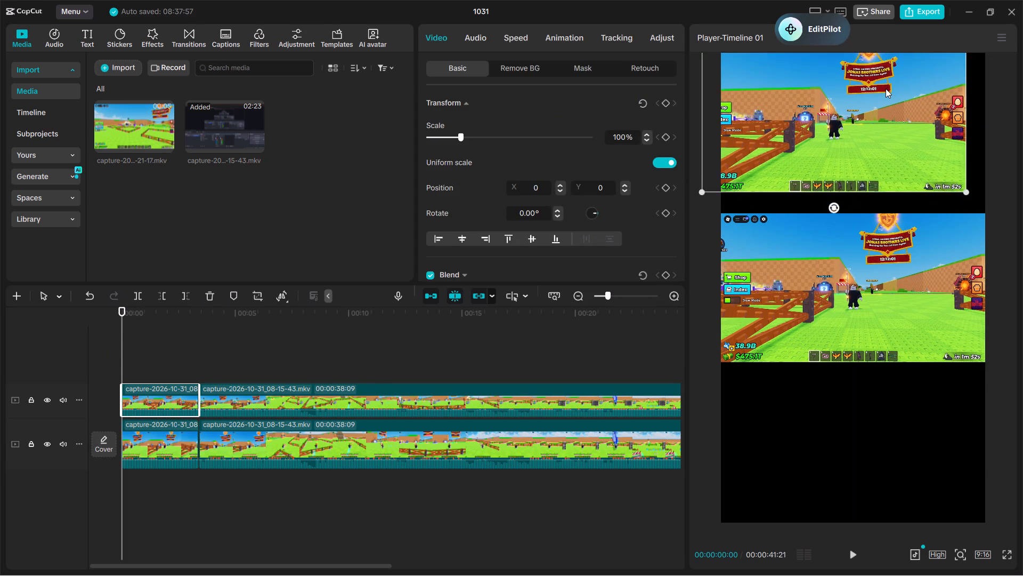
{"action": "left_click_drag", "start_coordinate": [886, 89], "coordinate": [827, 95]}
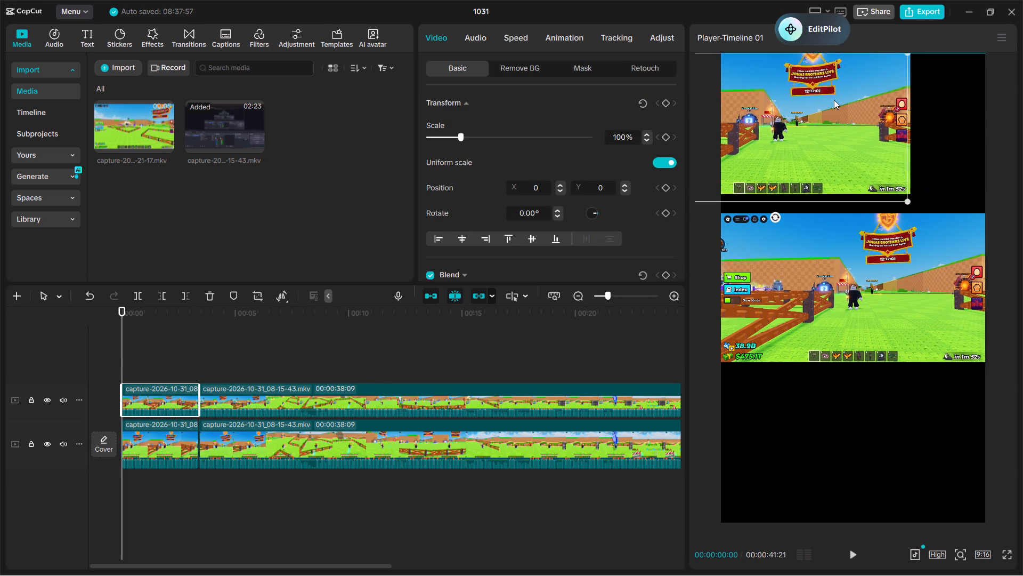
{"action": "left_click_drag", "start_coordinate": [906, 200], "coordinate": [1022, 480]}
{"action": "left_click_drag", "start_coordinate": [827, 189], "coordinate": [725, 275]}
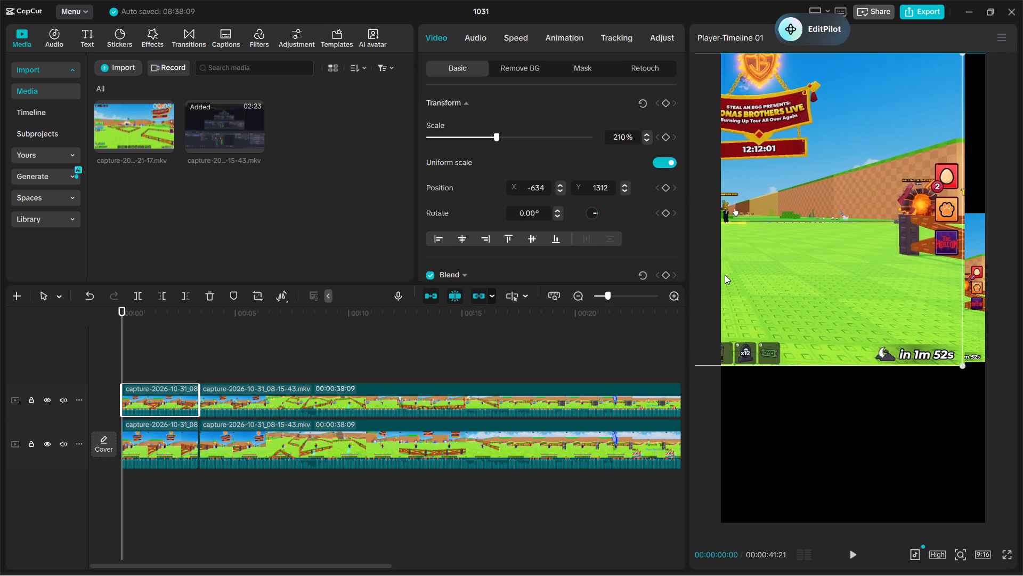
{"action": "left_click_drag", "start_coordinate": [725, 275], "coordinate": [706, 275]}
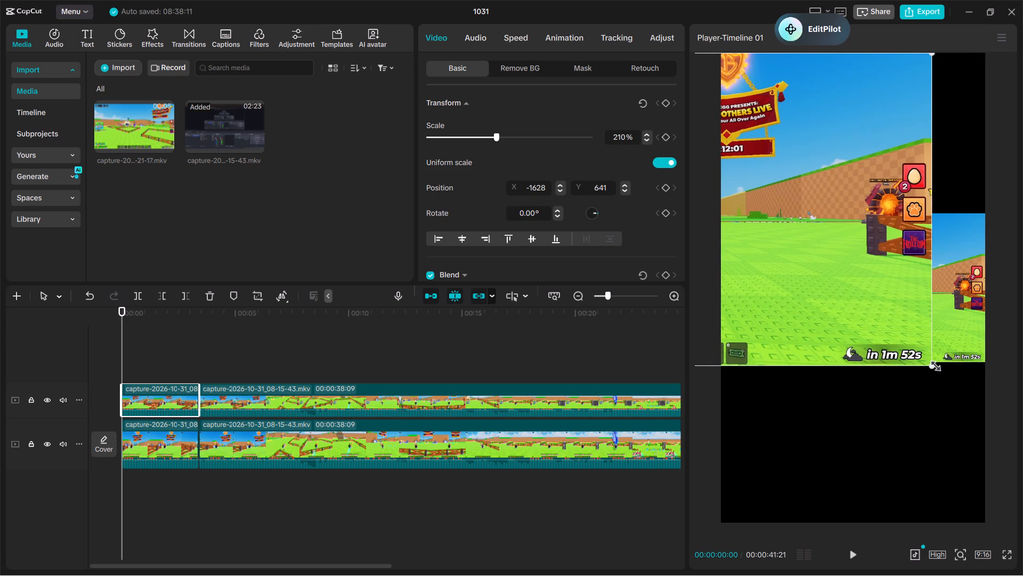
{"action": "left_click_drag", "start_coordinate": [932, 364], "coordinate": [1022, 499]}
Centre the enlarged first upper clip in the frame at position X 0, Y 0.
{"action": "left_click_drag", "start_coordinate": [836, 142], "coordinate": [973, 275]}
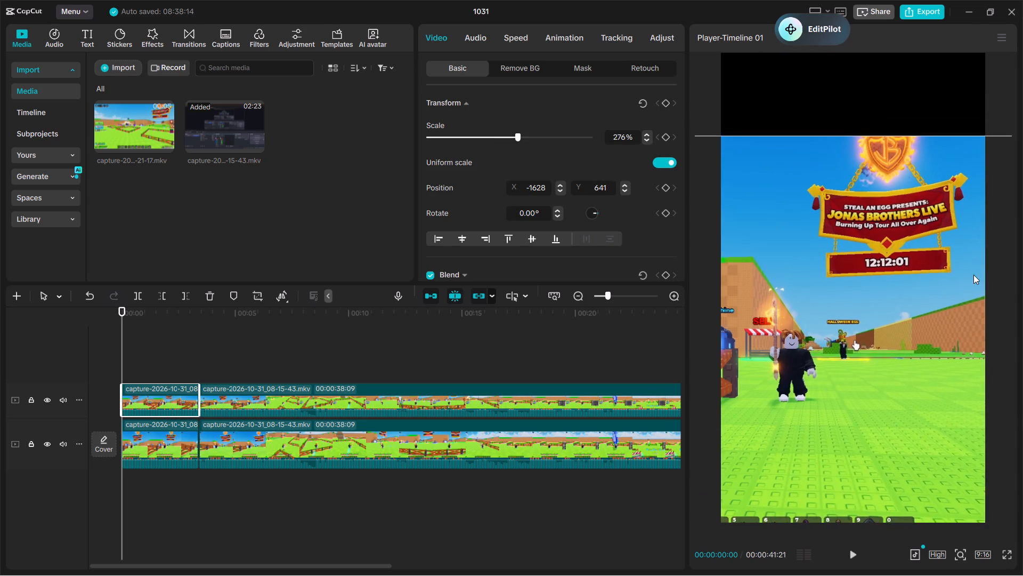
{"action": "left_click_drag", "start_coordinate": [973, 275], "coordinate": [1004, 237]}
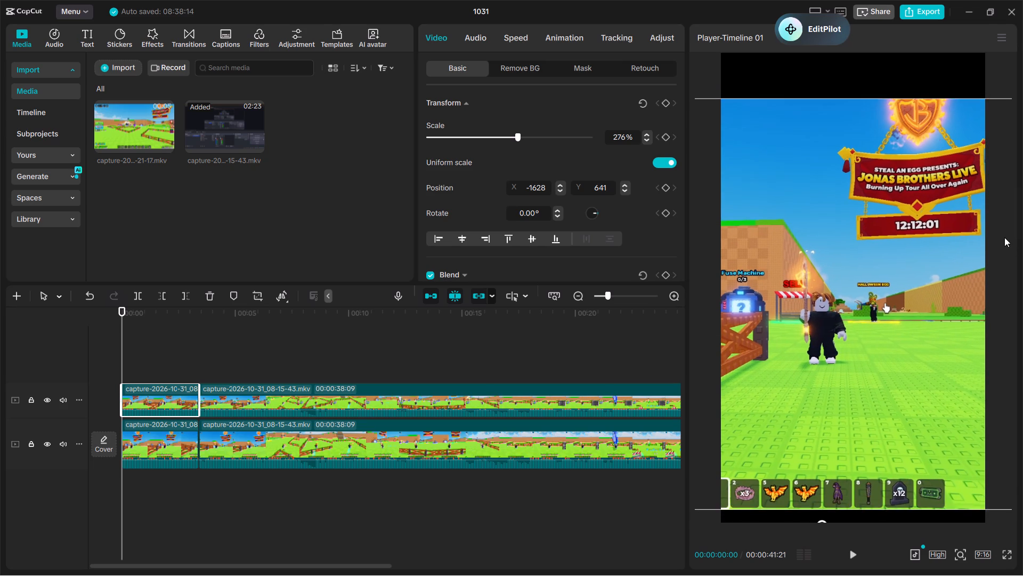
{"action": "left_click_drag", "start_coordinate": [1004, 237], "coordinate": [995, 256]}
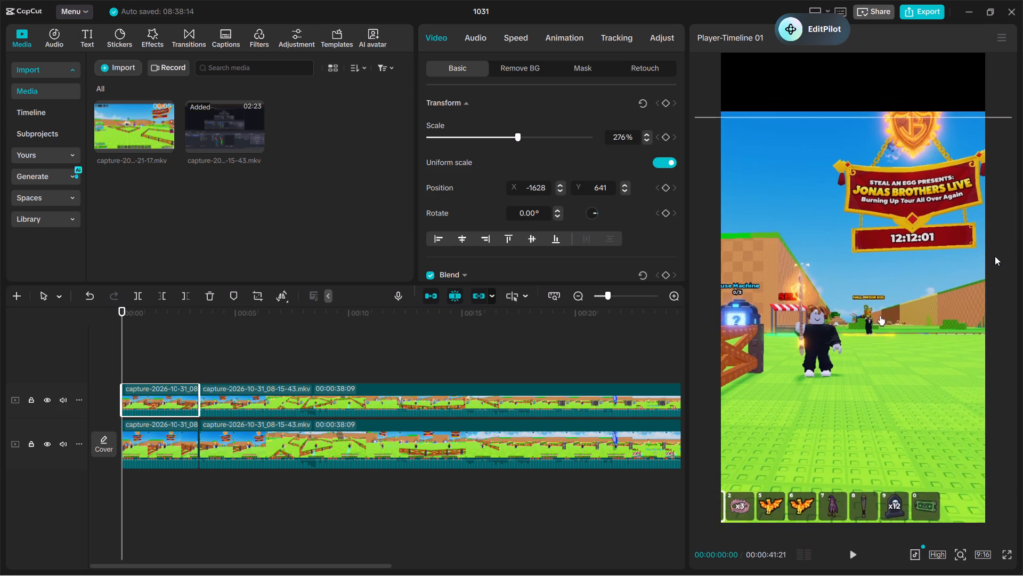
{"action": "left_click_drag", "start_coordinate": [995, 256], "coordinate": [997, 210]}
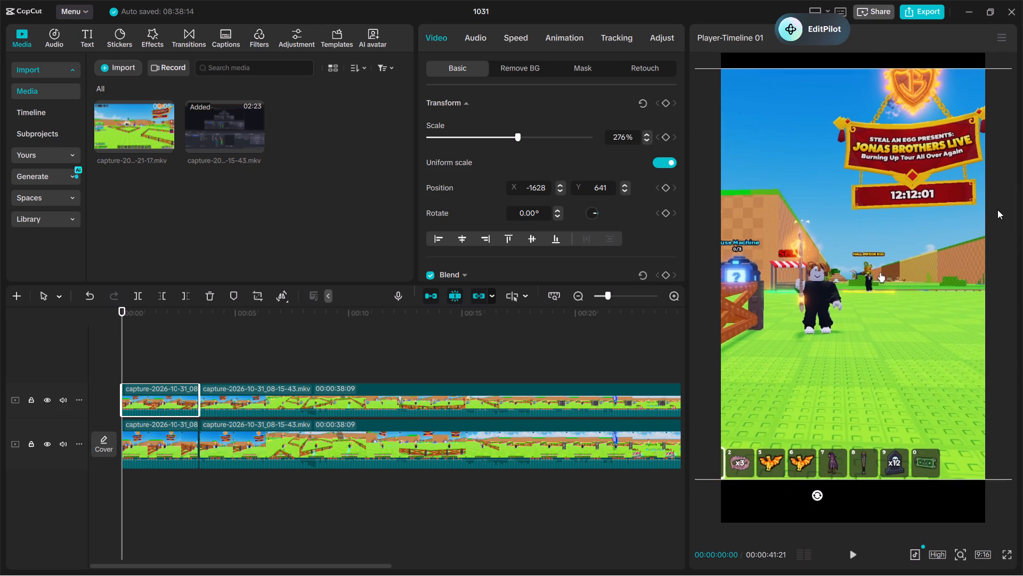
{"action": "left_click_drag", "start_coordinate": [997, 210], "coordinate": [995, 214]}
{"action": "left_click_drag", "start_coordinate": [979, 219], "coordinate": [1020, 214]}
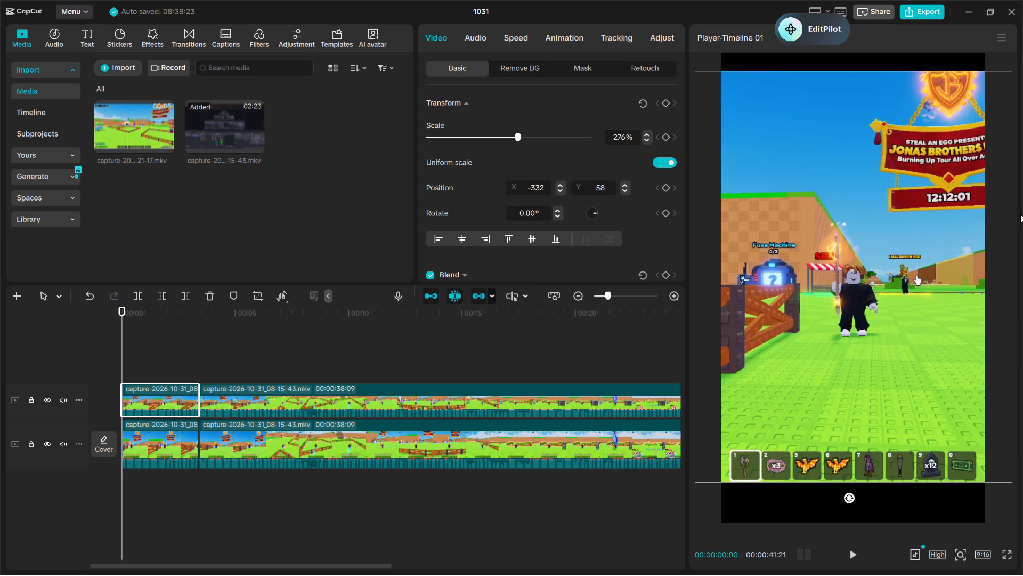
{"action": "left_click_drag", "start_coordinate": [1020, 214], "coordinate": [1016, 219]}
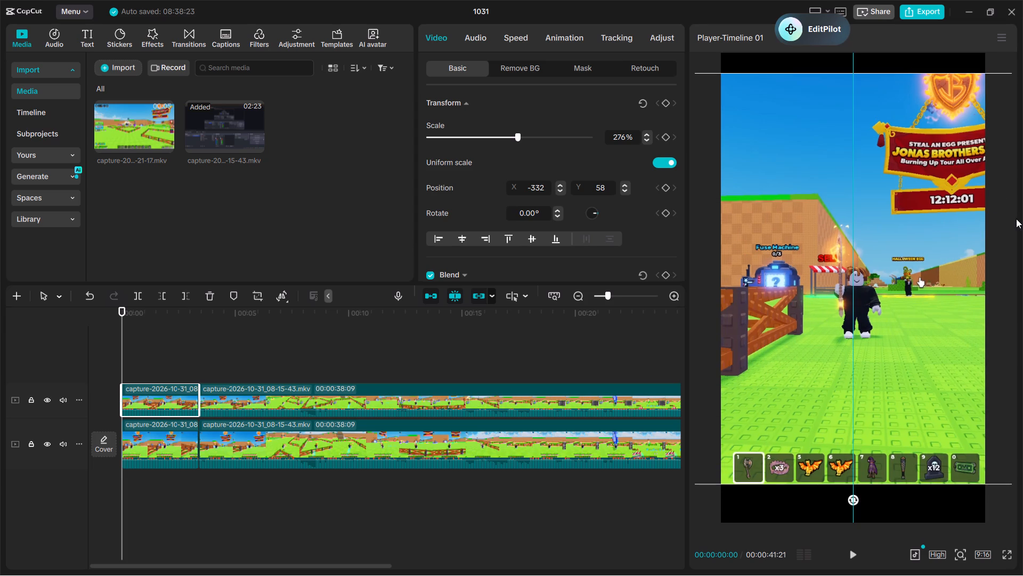
{"action": "left_click_drag", "start_coordinate": [1016, 219], "coordinate": [1018, 224]}
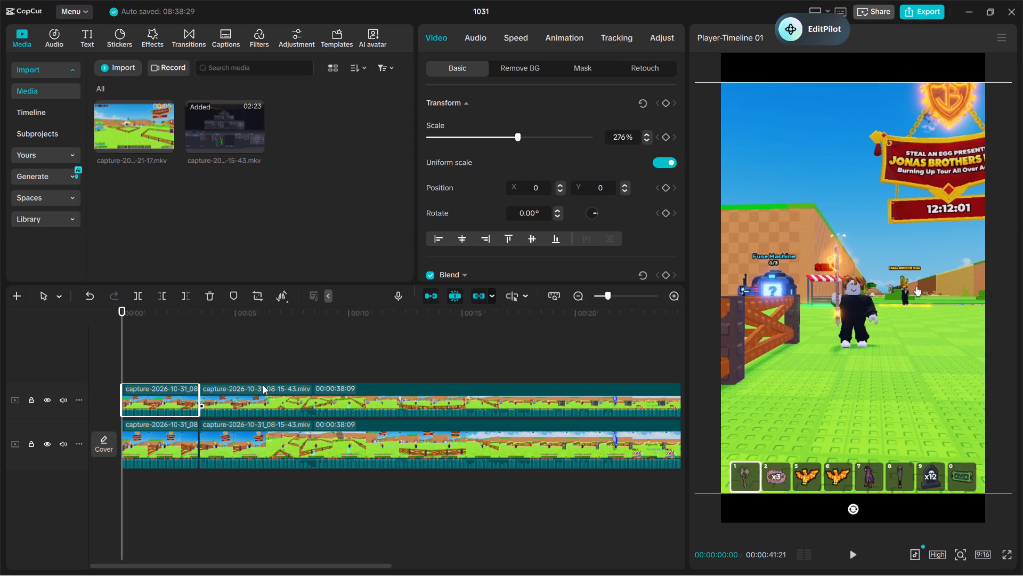
Enlarge the long second clip on the upper track to 290% scale, previewing it just after the cut.
{"action": "left_click", "coordinate": [263, 385]}
{"action": "left_click", "coordinate": [167, 350]}
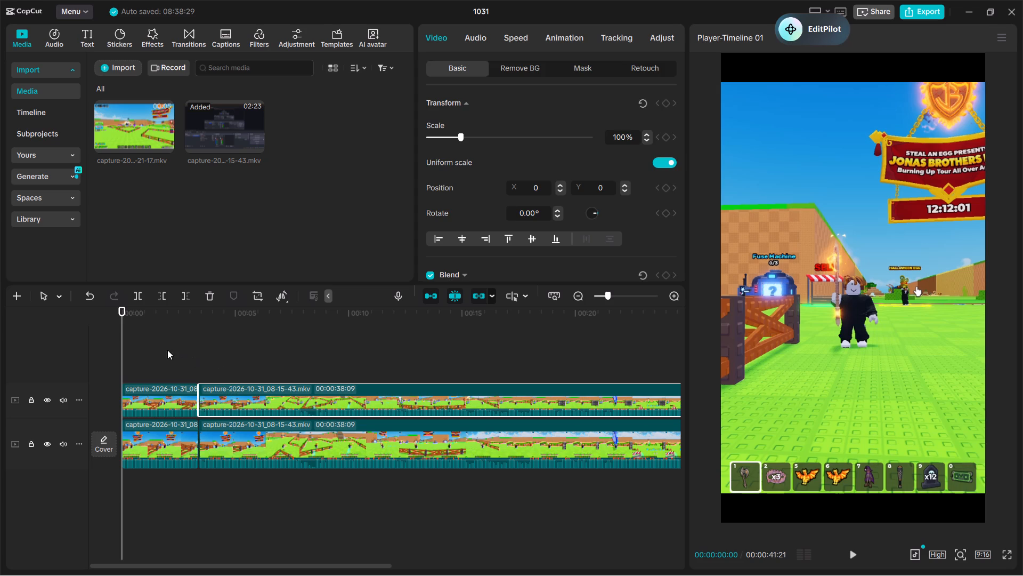
{"action": "key", "text": "space"}
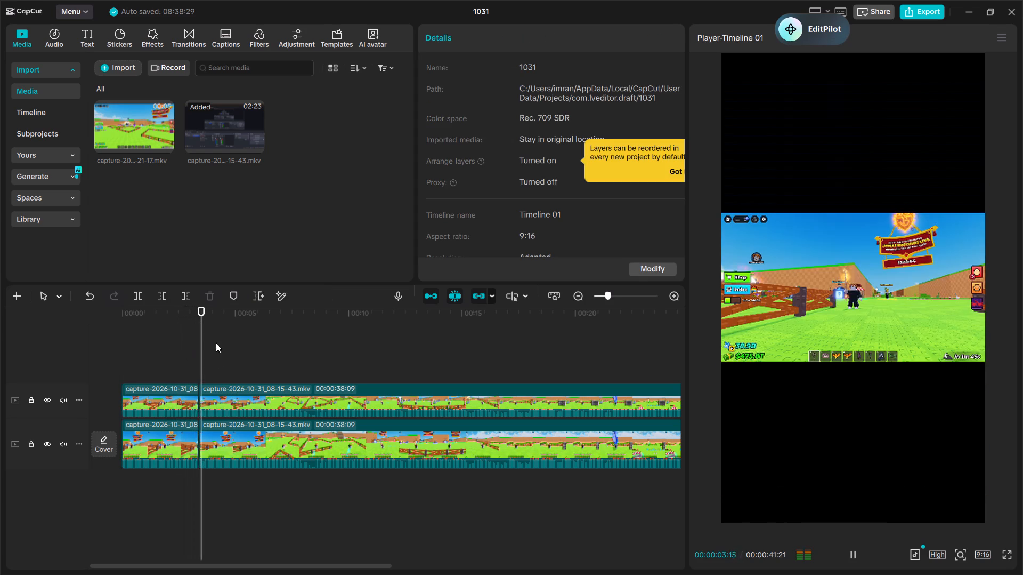
{"action": "key", "text": "space"}
{"action": "left_click", "coordinate": [789, 296]}
{"action": "left_click_drag", "start_coordinate": [789, 296], "coordinate": [755, 198]}
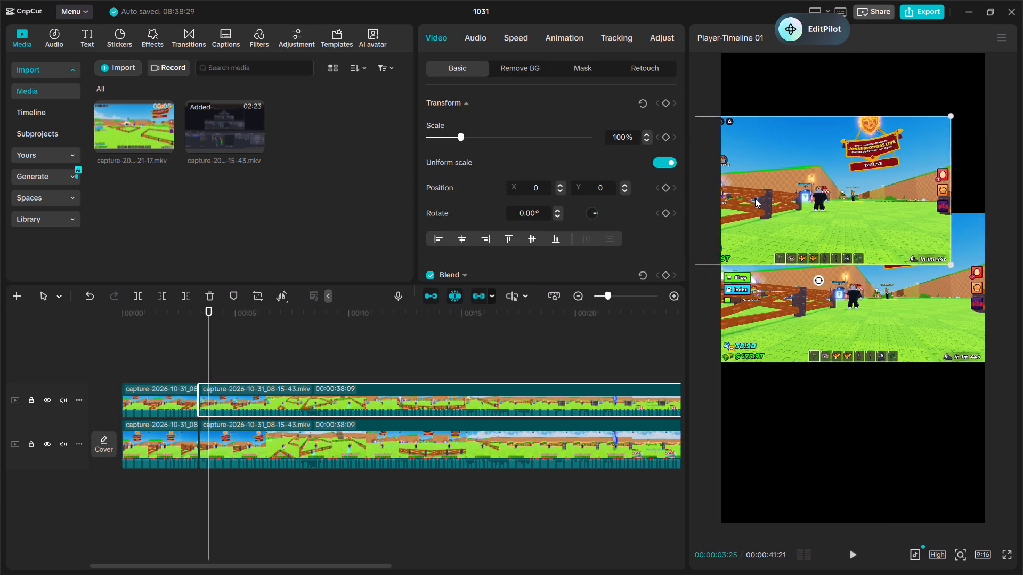
{"action": "left_click_drag", "start_coordinate": [755, 198], "coordinate": [736, 135]}
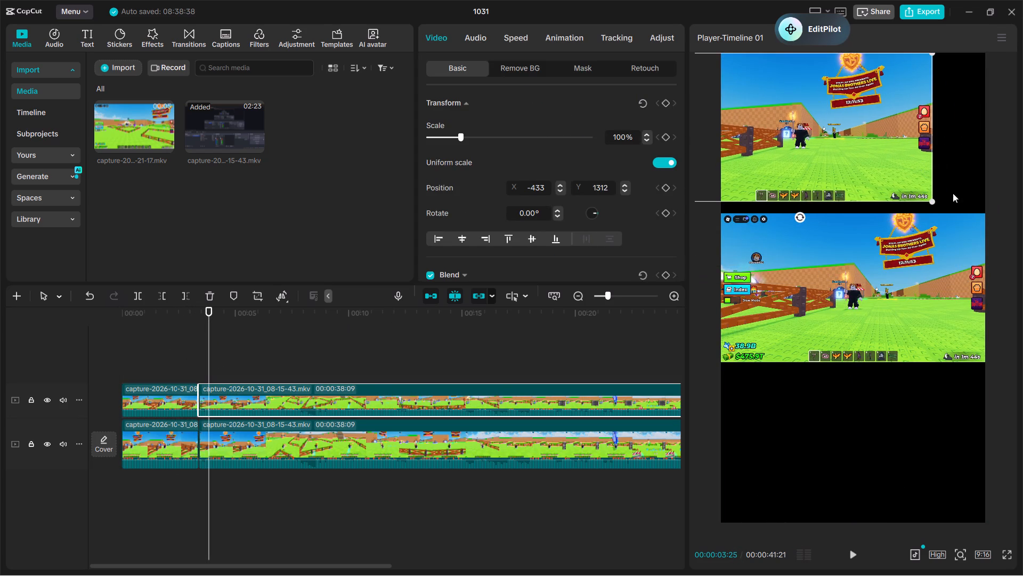
{"action": "left_click_drag", "start_coordinate": [934, 205], "coordinate": [1022, 438]}
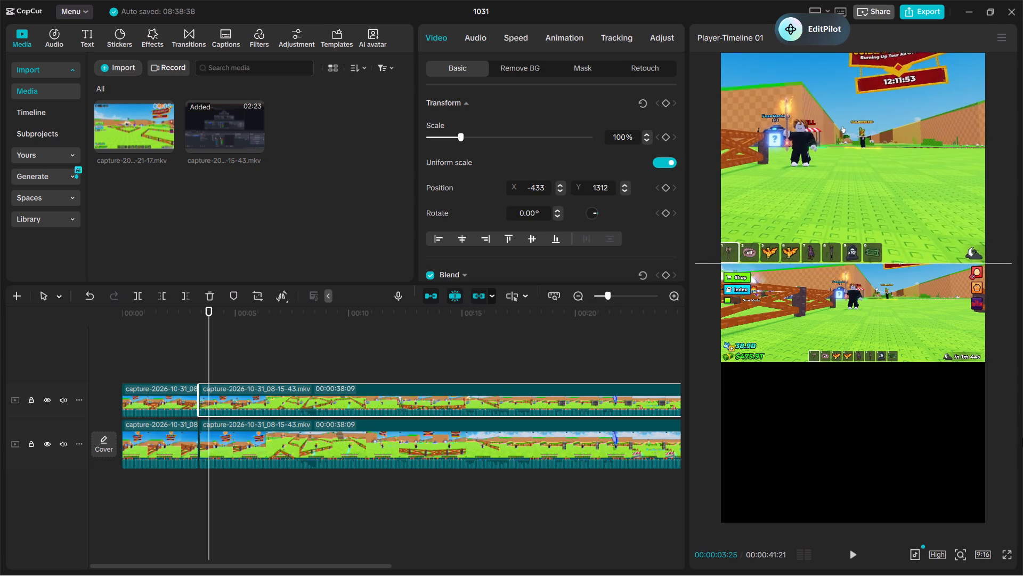
{"action": "left_click_drag", "start_coordinate": [1022, 438], "coordinate": [1022, 575]}
{"action": "left_click_drag", "start_coordinate": [941, 165], "coordinate": [810, 270]}
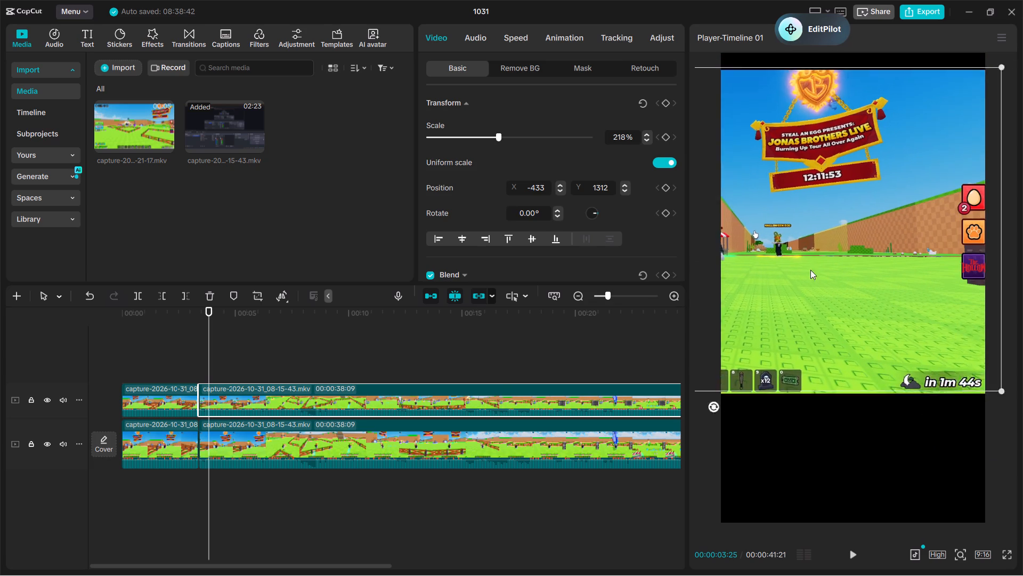
{"action": "left_click_drag", "start_coordinate": [810, 270], "coordinate": [729, 277]}
{"action": "left_click", "coordinate": [878, 394]}
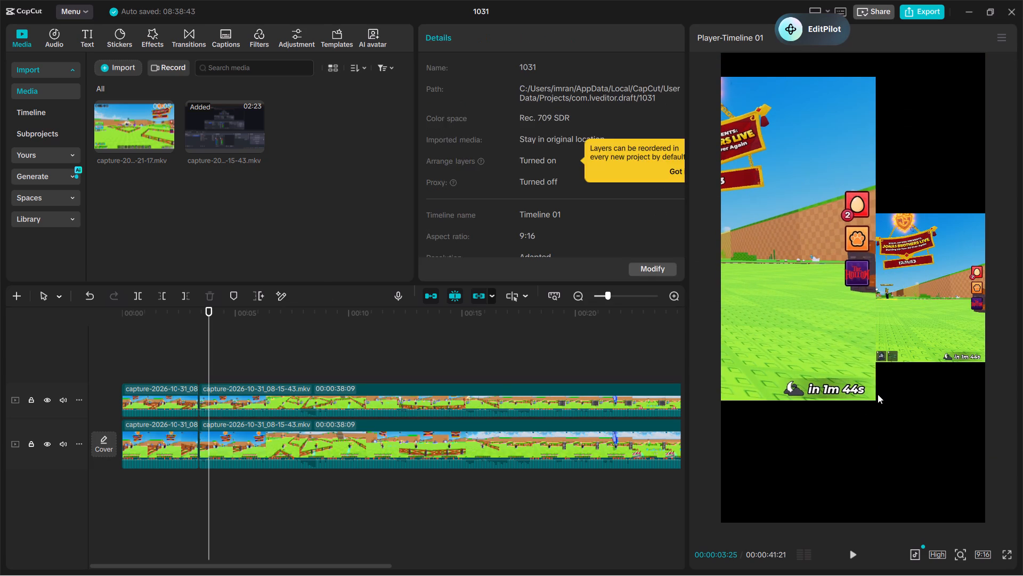
{"action": "left_click", "coordinate": [846, 396]}
{"action": "left_click", "coordinate": [841, 375]}
{"action": "left_click_drag", "start_coordinate": [878, 405], "coordinate": [1022, 482]}
Position the enlarged second upper clip at about X 131, Y -75 so the character sits near the frame's centre.
{"action": "left_click_drag", "start_coordinate": [827, 123], "coordinate": [1022, 202]}
{"action": "left_click_drag", "start_coordinate": [848, 284], "coordinate": [902, 242]}
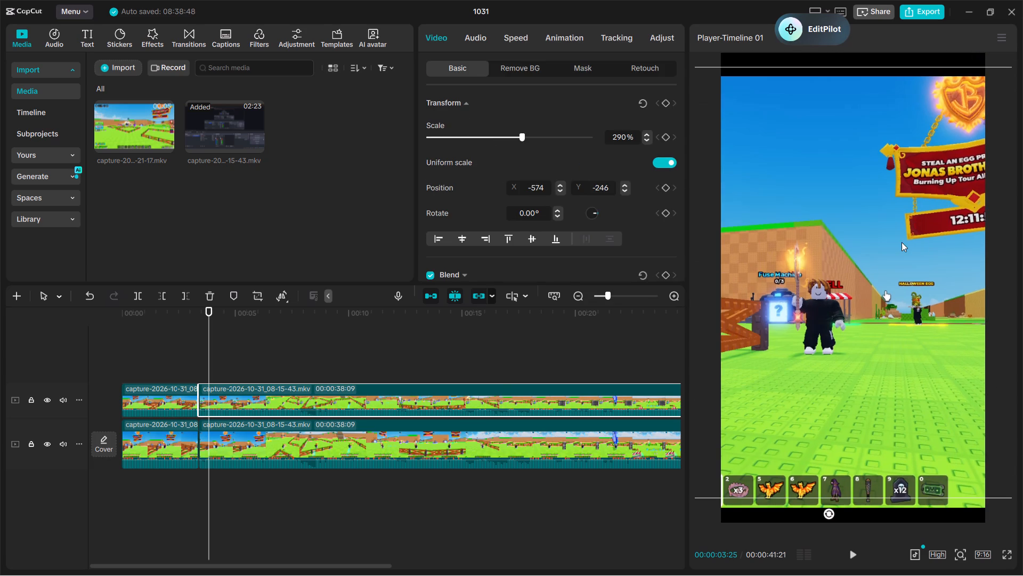
{"action": "left_click_drag", "start_coordinate": [902, 242], "coordinate": [934, 249]}
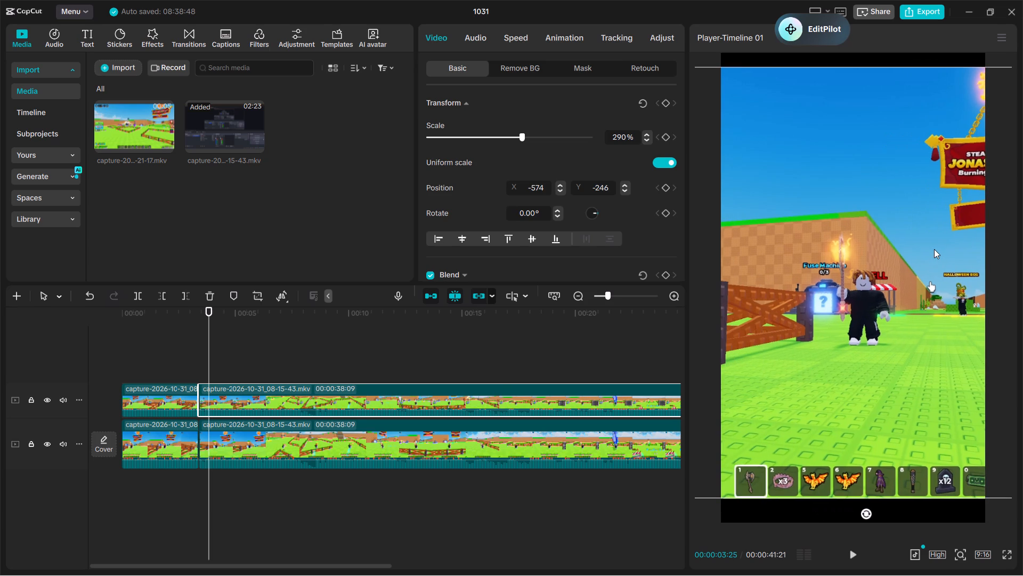
{"action": "left_click_drag", "start_coordinate": [934, 249], "coordinate": [935, 258]}
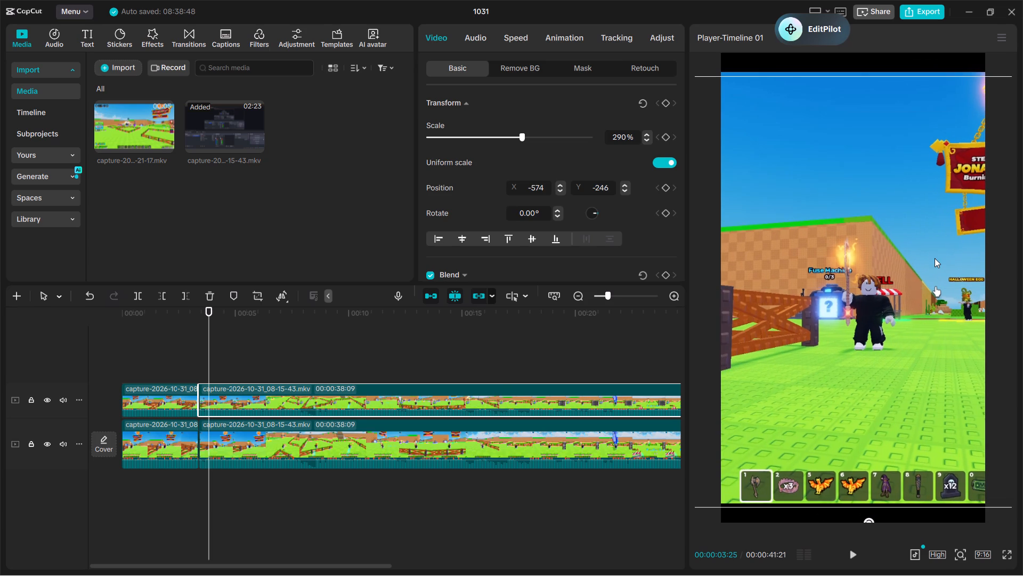
{"action": "left_click_drag", "start_coordinate": [935, 258], "coordinate": [935, 263]}
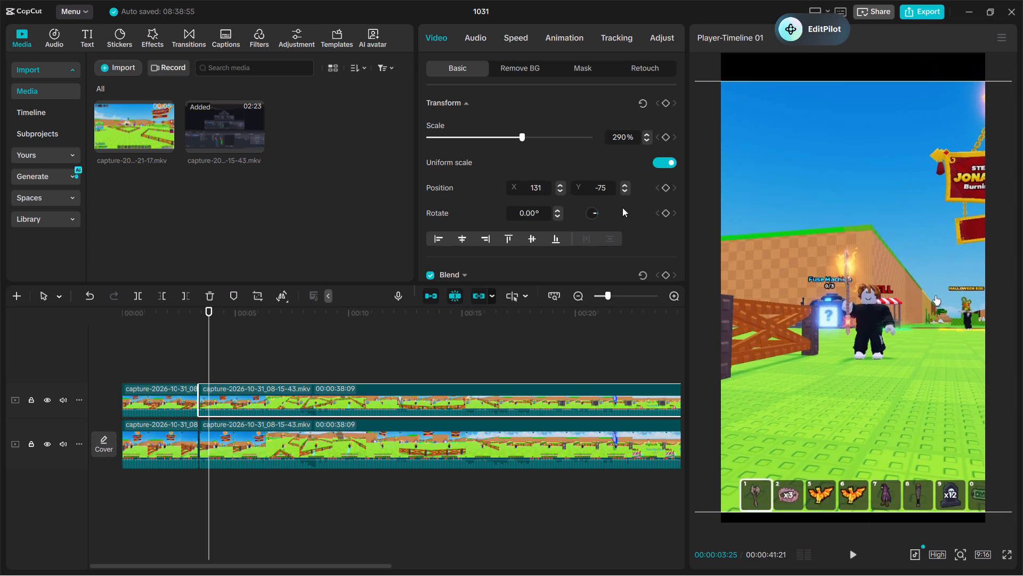
Look through the colour adjustment and basic video settings for both enlarged clips together.
{"action": "left_click", "coordinate": [176, 351]}
{"action": "left_click_drag", "start_coordinate": [193, 357], "coordinate": [256, 403]}
{"action": "left_click", "coordinate": [559, 34]}
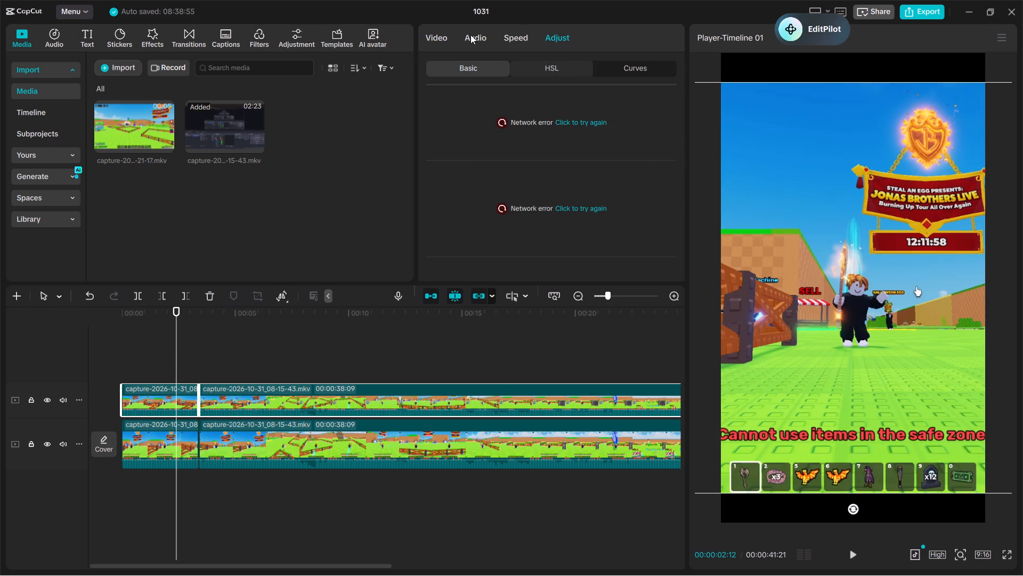
{"action": "left_click", "coordinate": [429, 30]}
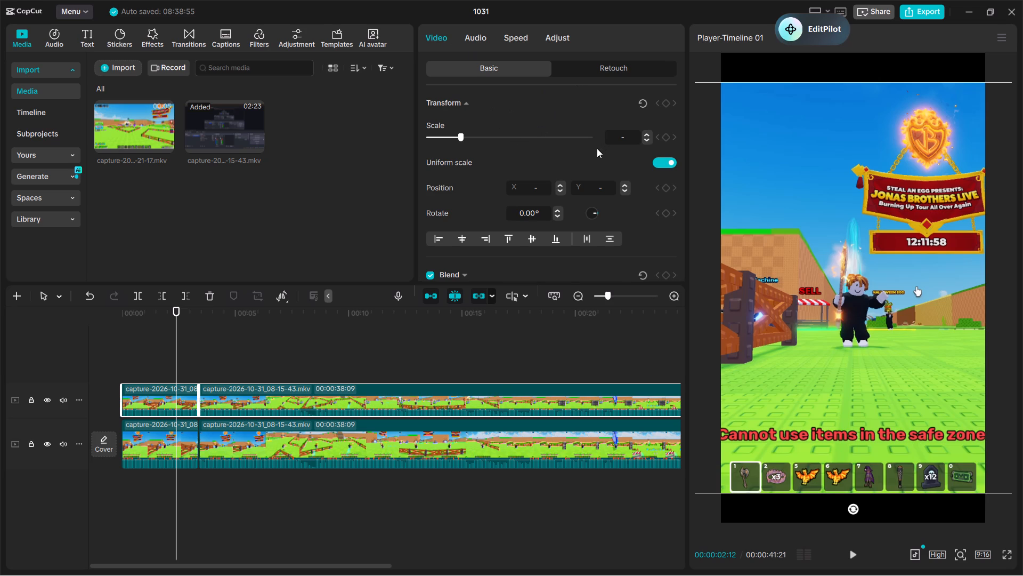
{"action": "scroll", "coordinate": [595, 113], "scroll_direction": "down", "scroll_amount": 1}
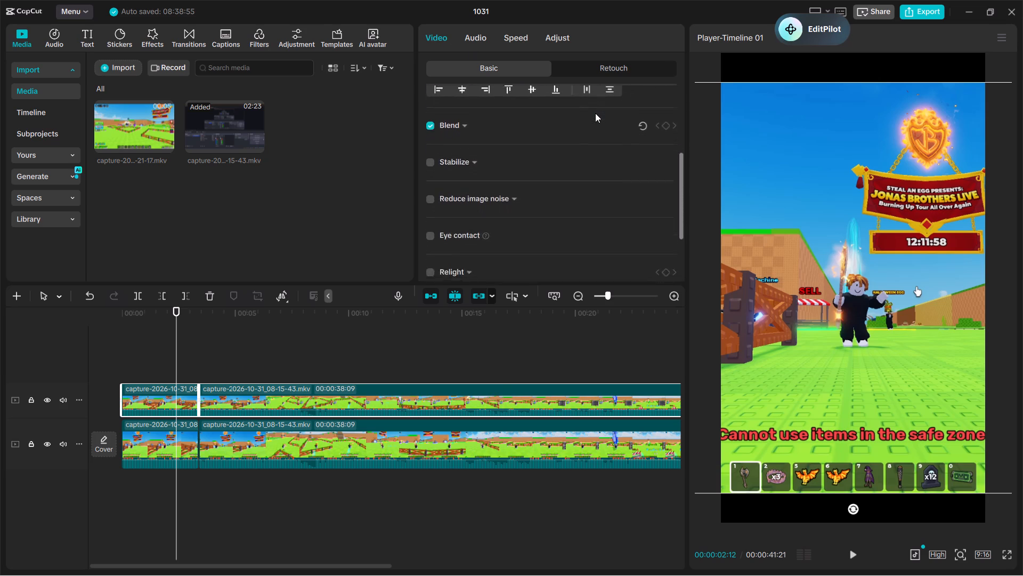
{"action": "scroll", "coordinate": [595, 113], "scroll_direction": "down", "scroll_amount": 1}
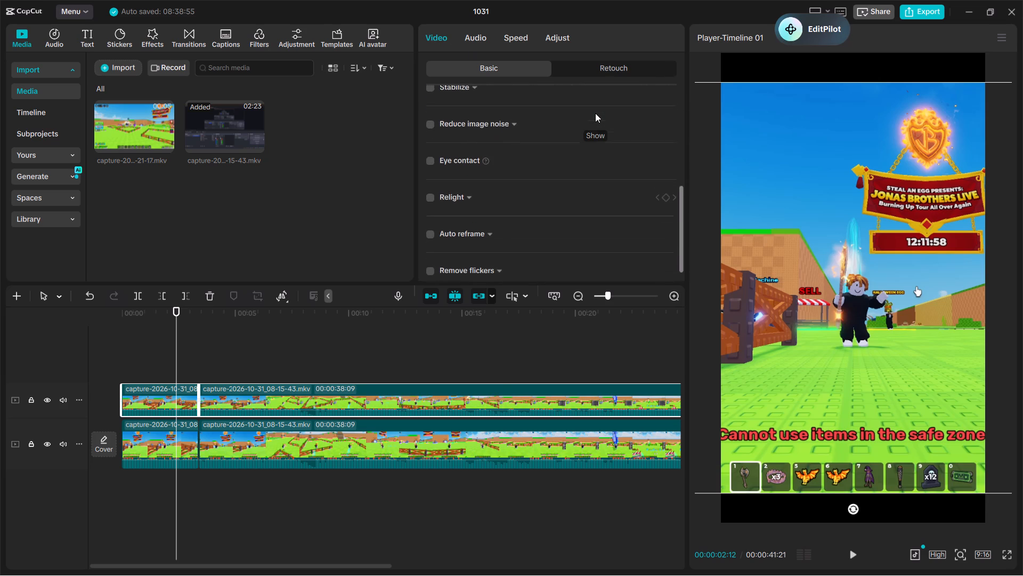
{"action": "scroll", "coordinate": [595, 113], "scroll_direction": "down", "scroll_amount": 1}
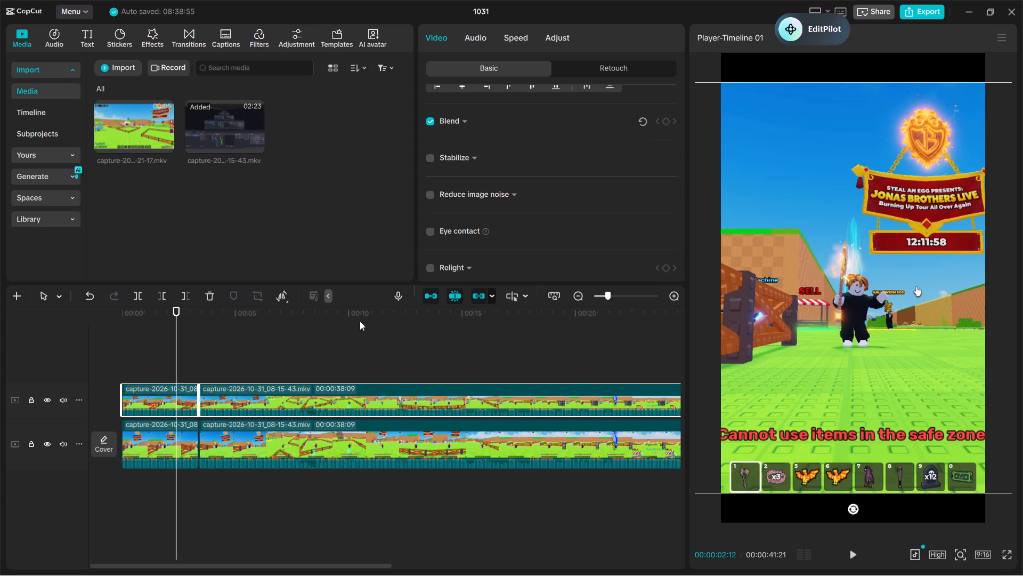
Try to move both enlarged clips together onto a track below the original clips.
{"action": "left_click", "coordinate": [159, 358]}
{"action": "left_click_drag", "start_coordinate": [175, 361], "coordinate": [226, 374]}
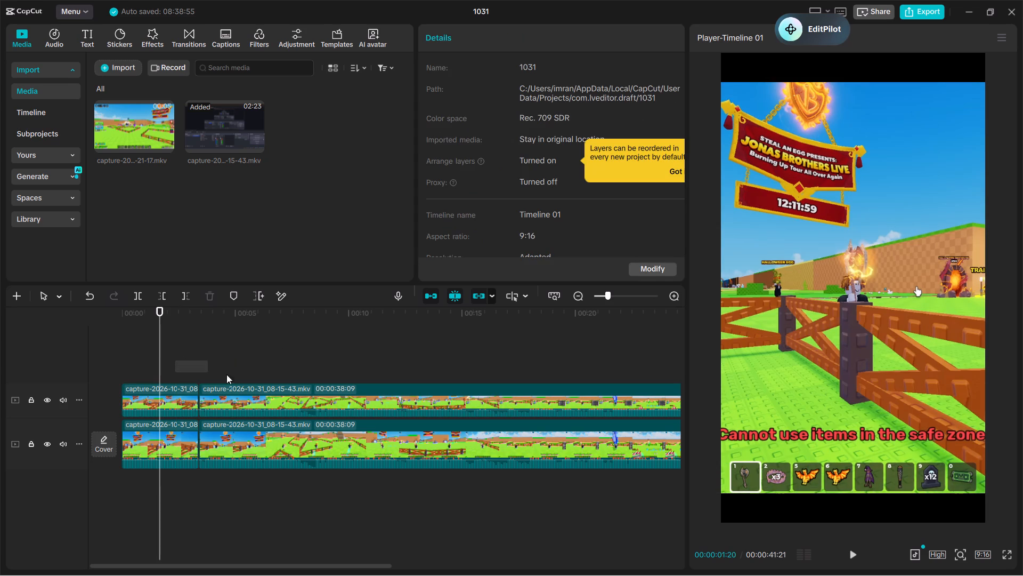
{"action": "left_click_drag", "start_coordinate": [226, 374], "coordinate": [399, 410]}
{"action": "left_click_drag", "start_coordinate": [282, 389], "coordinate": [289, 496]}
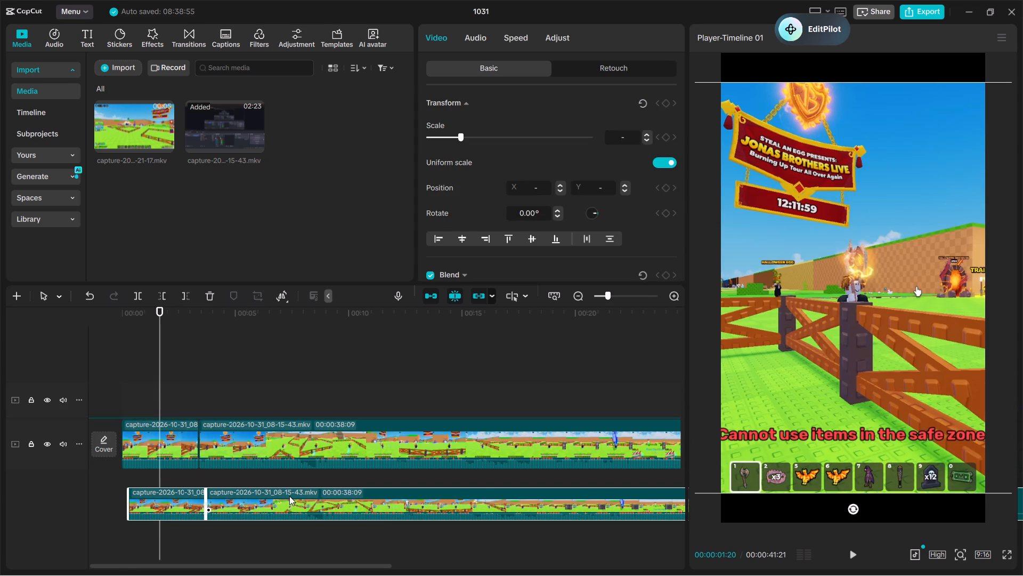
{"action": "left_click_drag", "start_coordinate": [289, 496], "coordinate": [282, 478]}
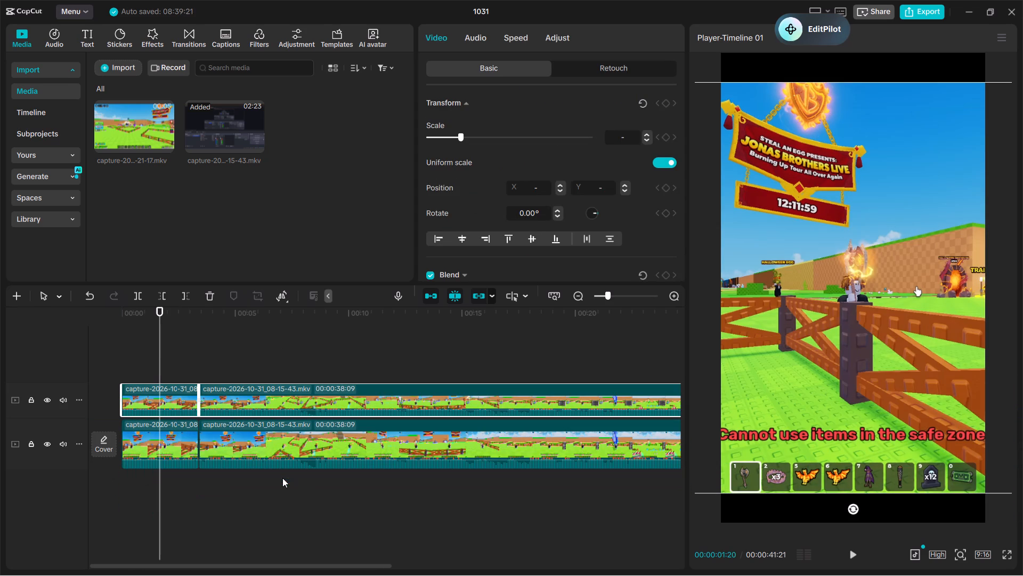
Move both original-size clips together onto a new track above the enlarged clips, aligned to the timeline start.
{"action": "left_click_drag", "start_coordinate": [135, 501], "coordinate": [205, 464]}
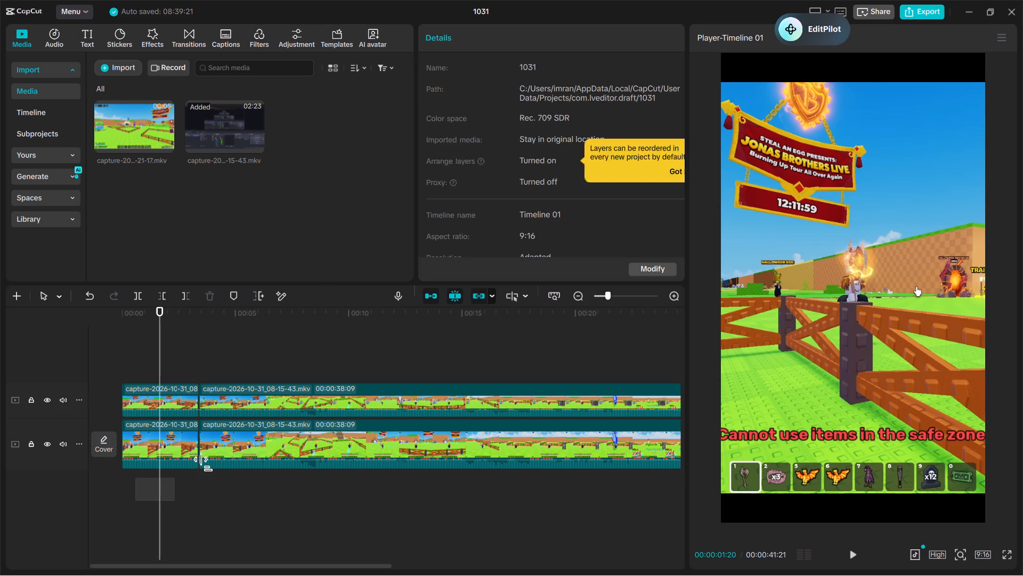
{"action": "left_click_drag", "start_coordinate": [205, 464], "coordinate": [261, 475]}
{"action": "left_click_drag", "start_coordinate": [157, 482], "coordinate": [213, 445]}
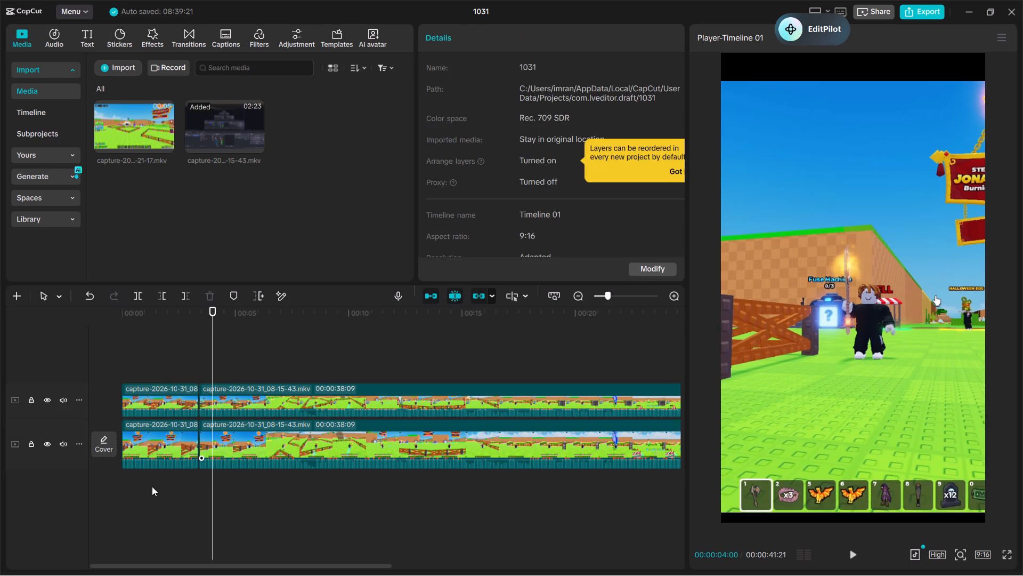
{"action": "left_click_drag", "start_coordinate": [152, 486], "coordinate": [271, 454]}
{"action": "left_click_drag", "start_coordinate": [259, 454], "coordinate": [266, 385]}
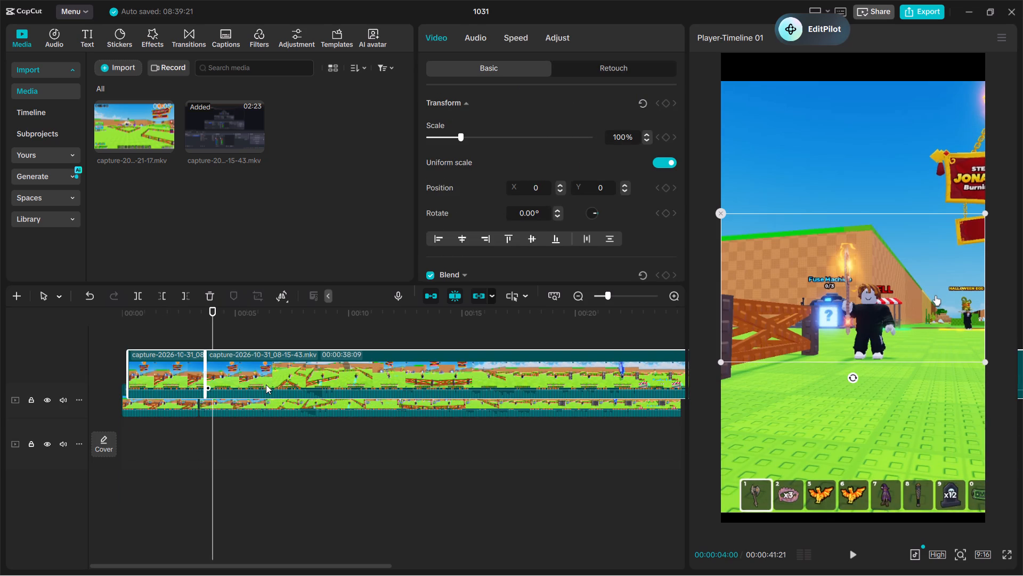
{"action": "left_click_drag", "start_coordinate": [266, 385], "coordinate": [238, 389]}
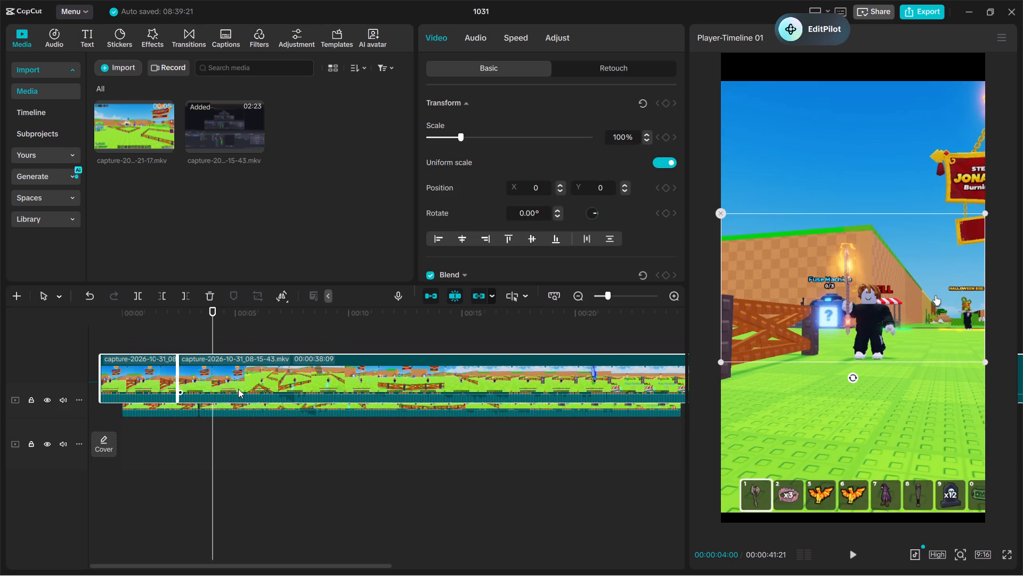
{"action": "left_click_drag", "start_coordinate": [238, 389], "coordinate": [264, 361]}
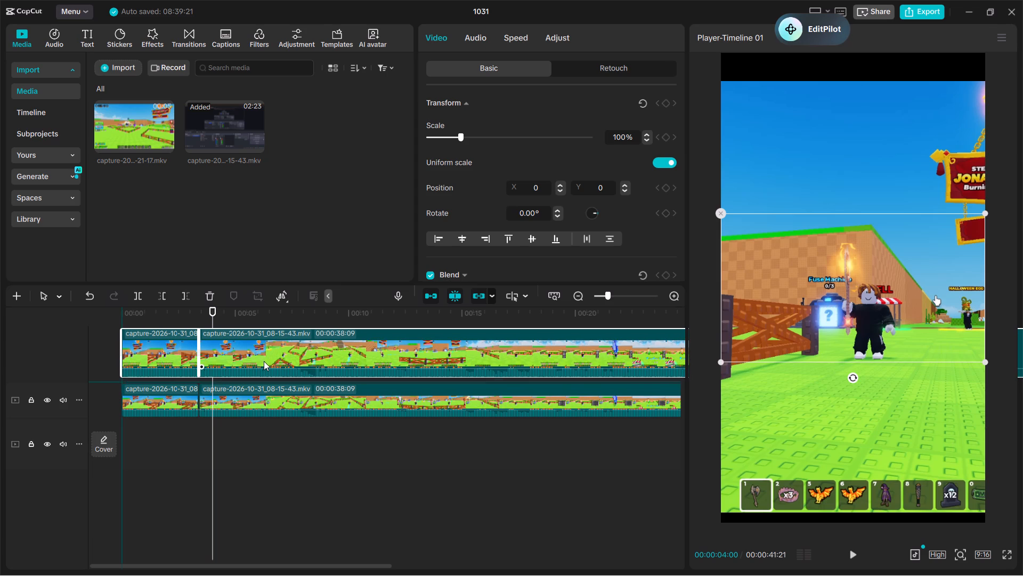
{"action": "left_click_drag", "start_coordinate": [264, 361], "coordinate": [259, 361]}
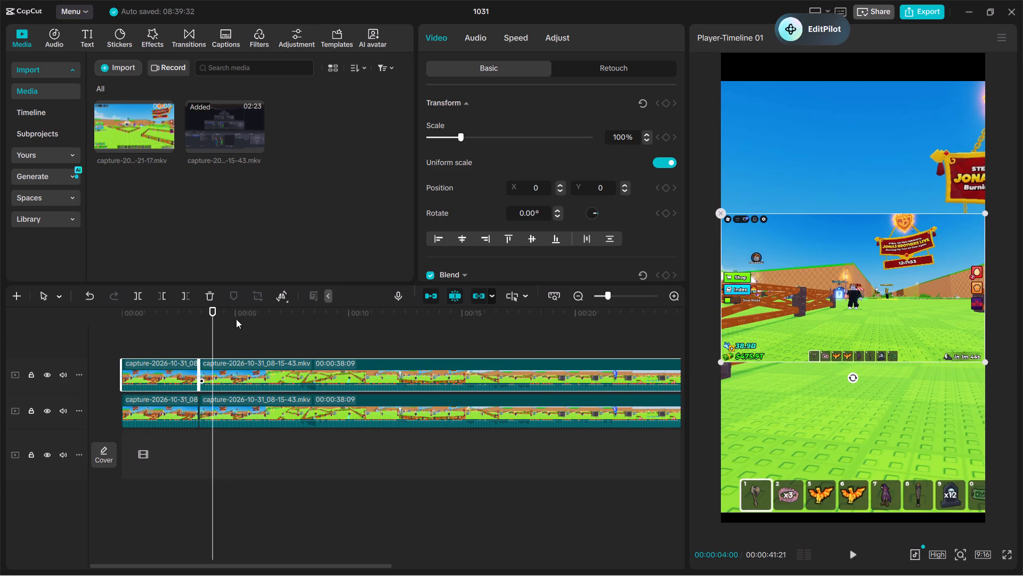
Play the timeline from the start past the cut to check the original clips layered over the enlarged ones.
{"action": "left_click", "coordinate": [150, 333]}
{"action": "left_click_drag", "start_coordinate": [150, 333], "coordinate": [43, 351]}
{"action": "key", "text": "space"}
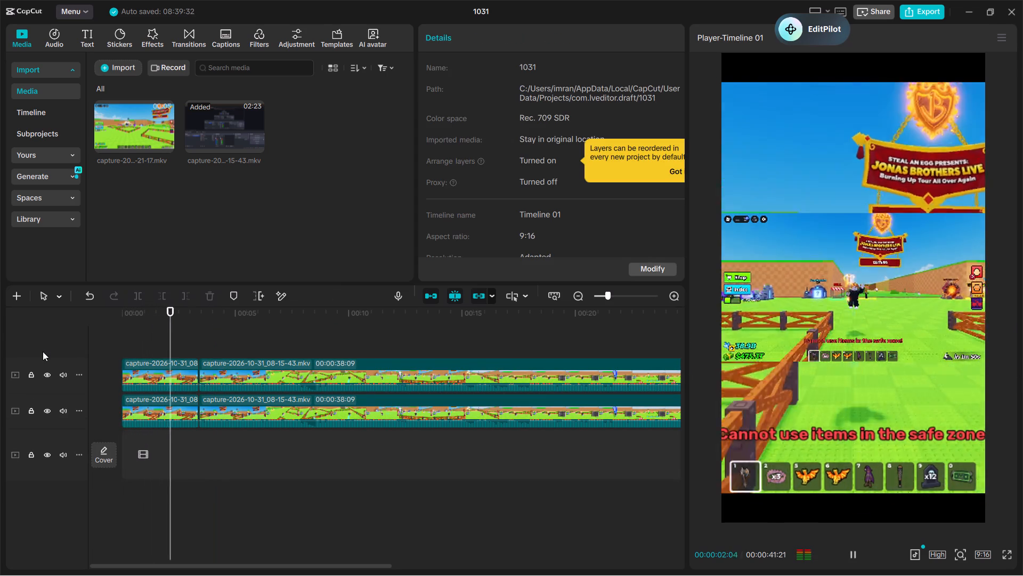
{"action": "key", "text": "space"}
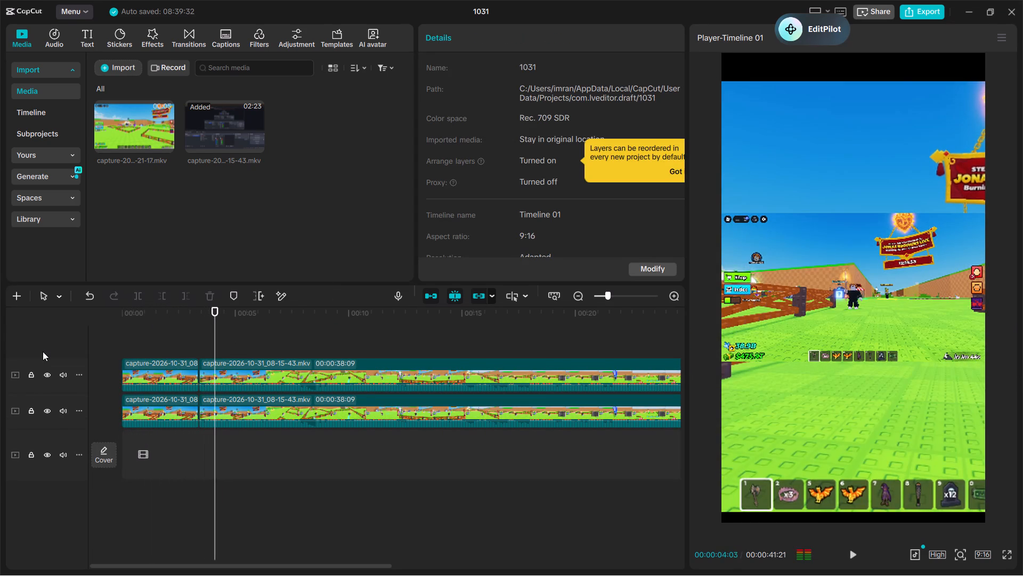
{"action": "key", "text": "space"}
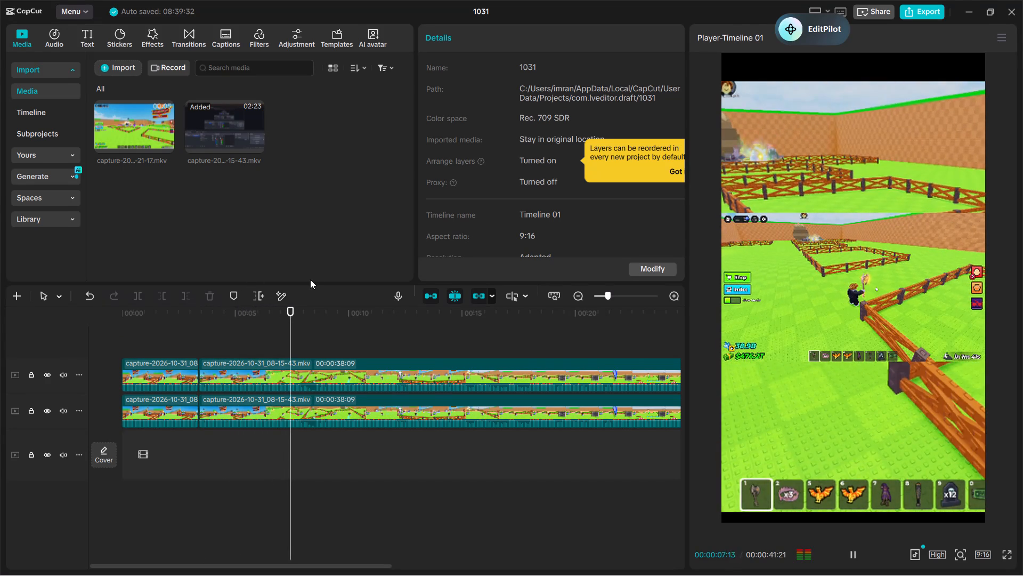
{"action": "key", "text": "space"}
Look through the basic, retouch, HSL and curves settings for both original-size clips on the top track.
{"action": "left_click_drag", "start_coordinate": [173, 316], "coordinate": [229, 349]}
{"action": "left_click_drag", "start_coordinate": [157, 347], "coordinate": [229, 361]}
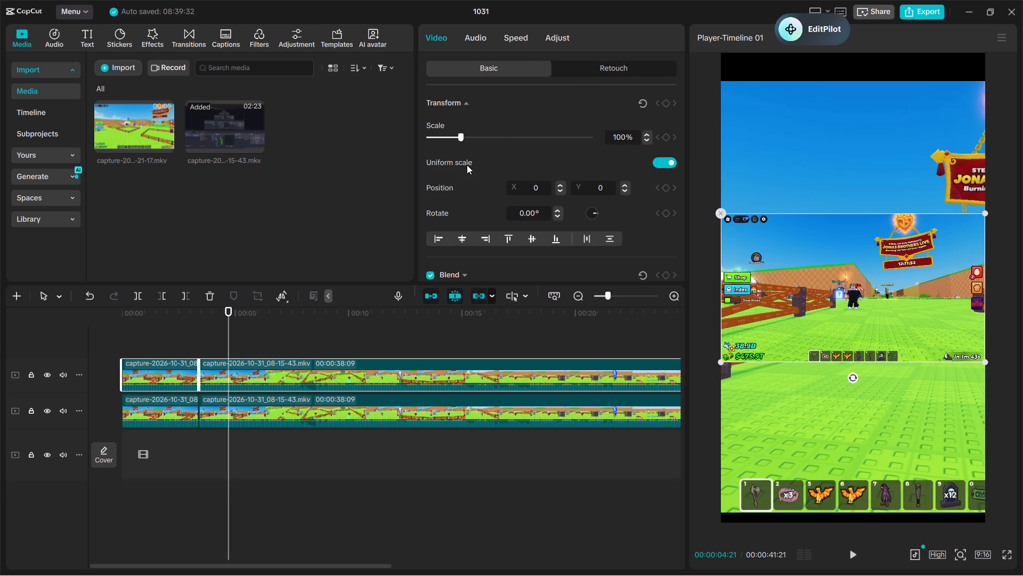
{"action": "scroll", "coordinate": [467, 165], "scroll_direction": "down", "scroll_amount": 2}
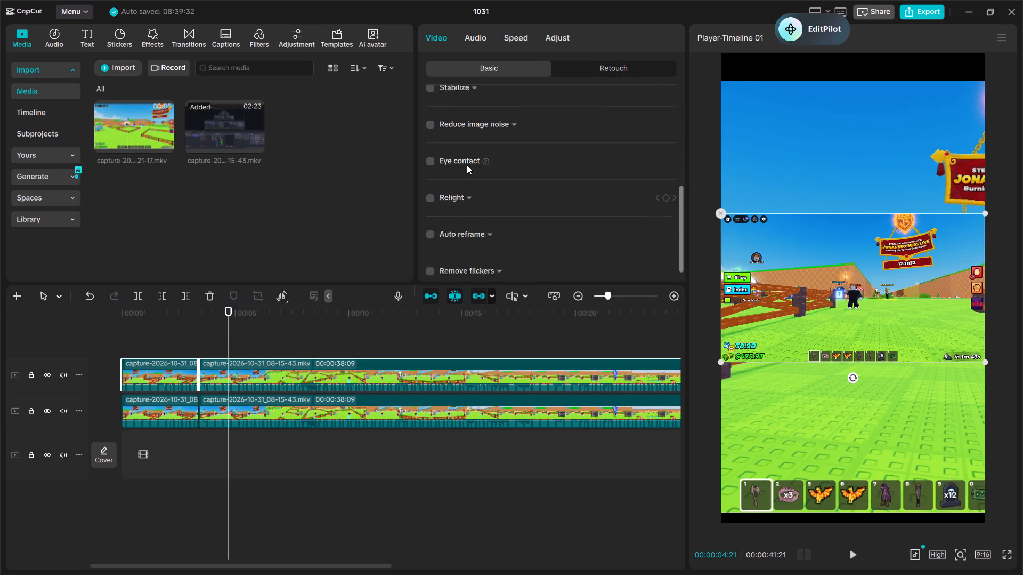
{"action": "scroll", "coordinate": [467, 165], "scroll_direction": "down", "scroll_amount": 1}
{"action": "left_click", "coordinate": [611, 74]}
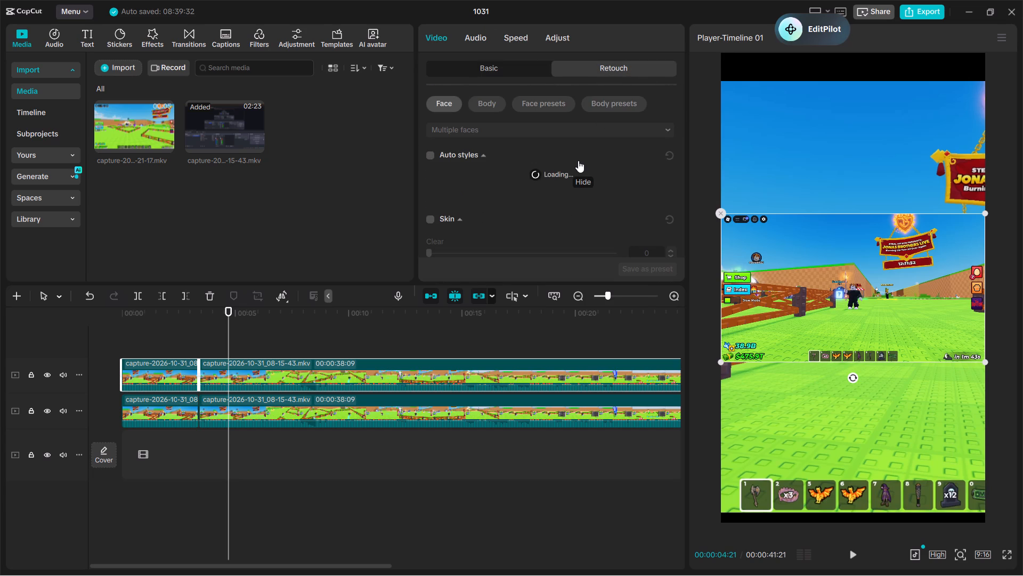
{"action": "scroll", "coordinate": [578, 161], "scroll_direction": "down", "scroll_amount": 2}
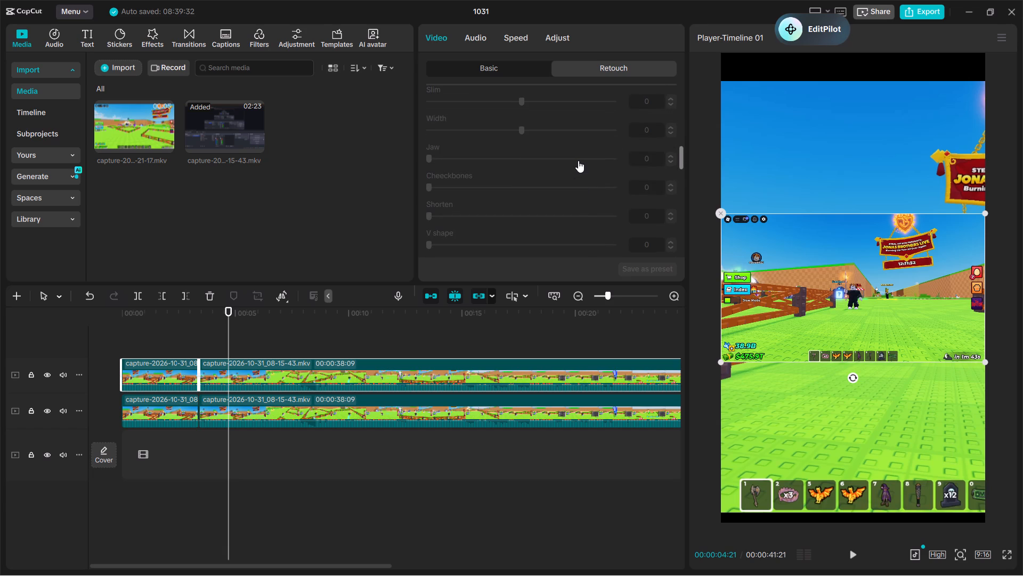
{"action": "scroll", "coordinate": [578, 161], "scroll_direction": "up", "scroll_amount": 11}
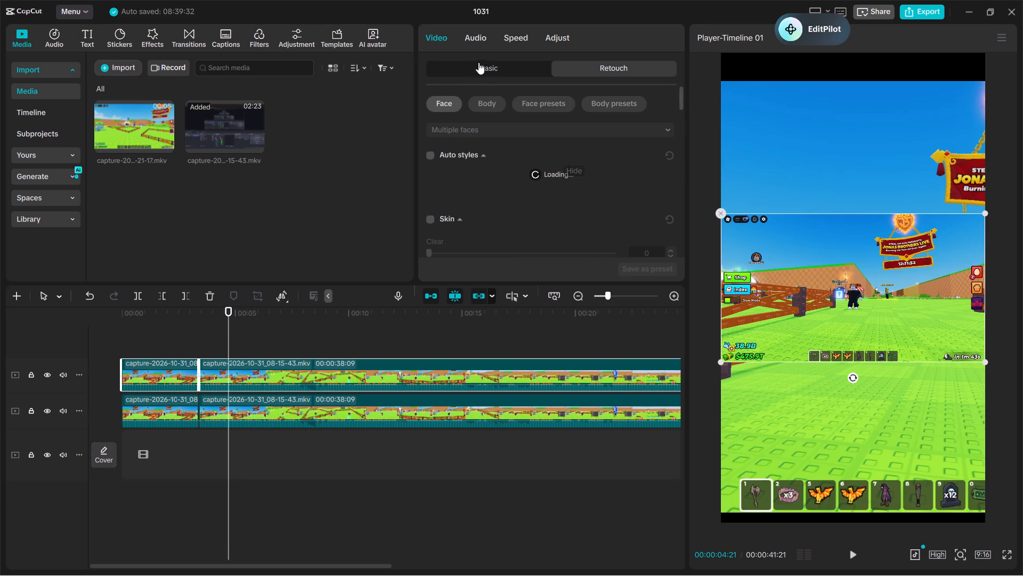
{"action": "left_click", "coordinate": [460, 55]}
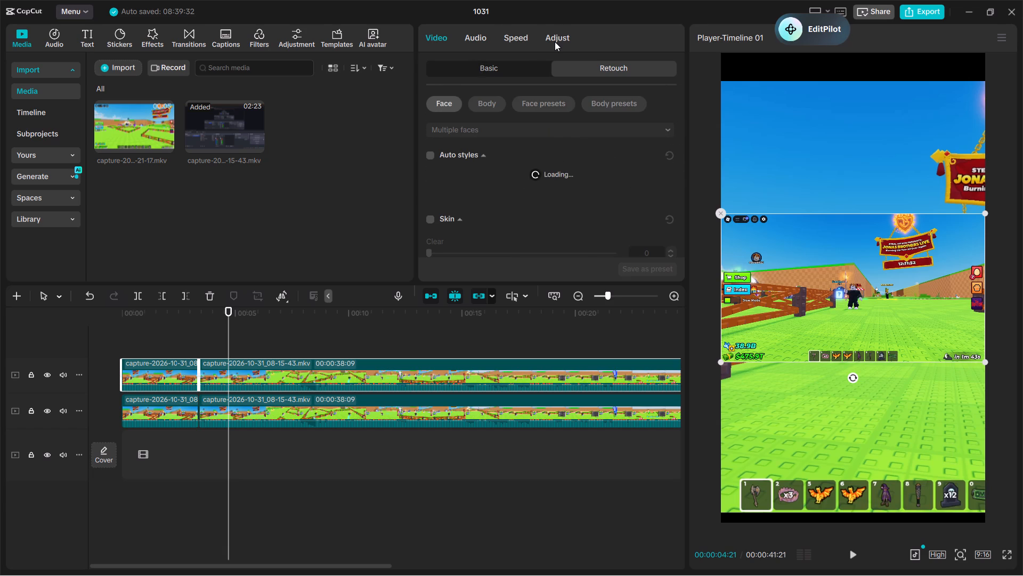
{"action": "left_click", "coordinate": [555, 42]}
{"action": "left_click", "coordinate": [536, 60]}
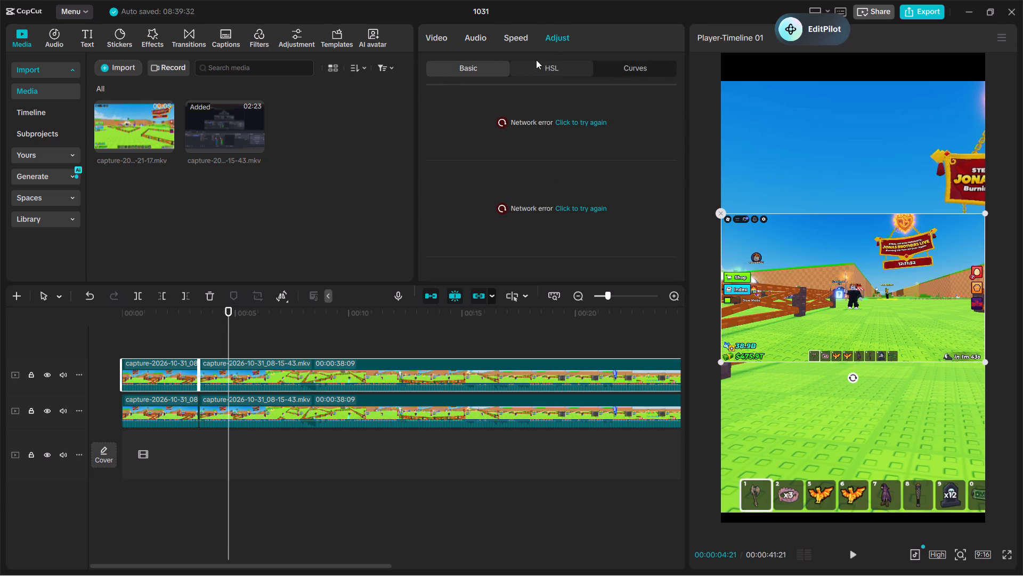
{"action": "left_click", "coordinate": [566, 67]}
{"action": "left_click", "coordinate": [613, 71]}
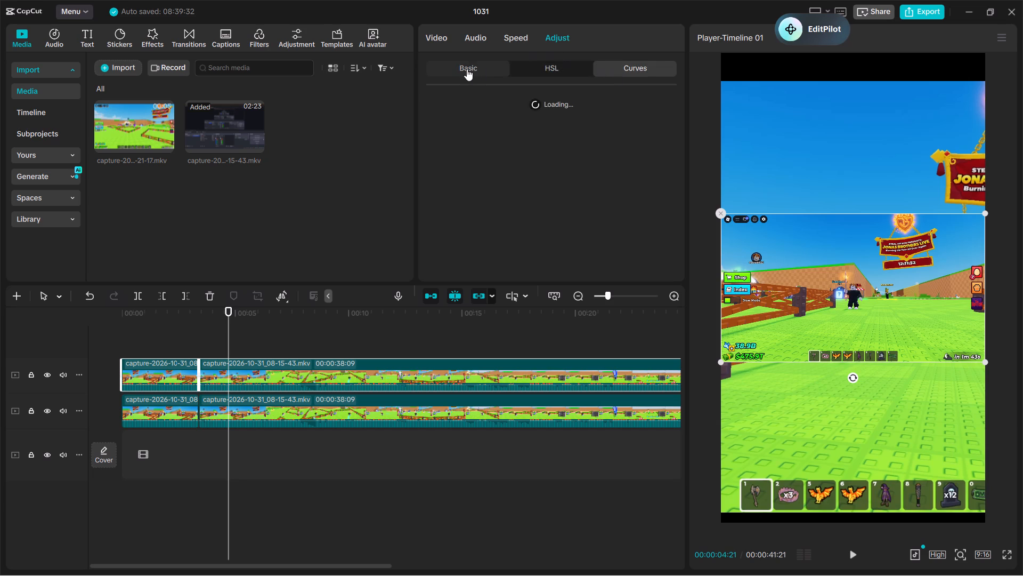
{"action": "left_click", "coordinate": [467, 69]}
{"action": "left_click", "coordinate": [155, 326]}
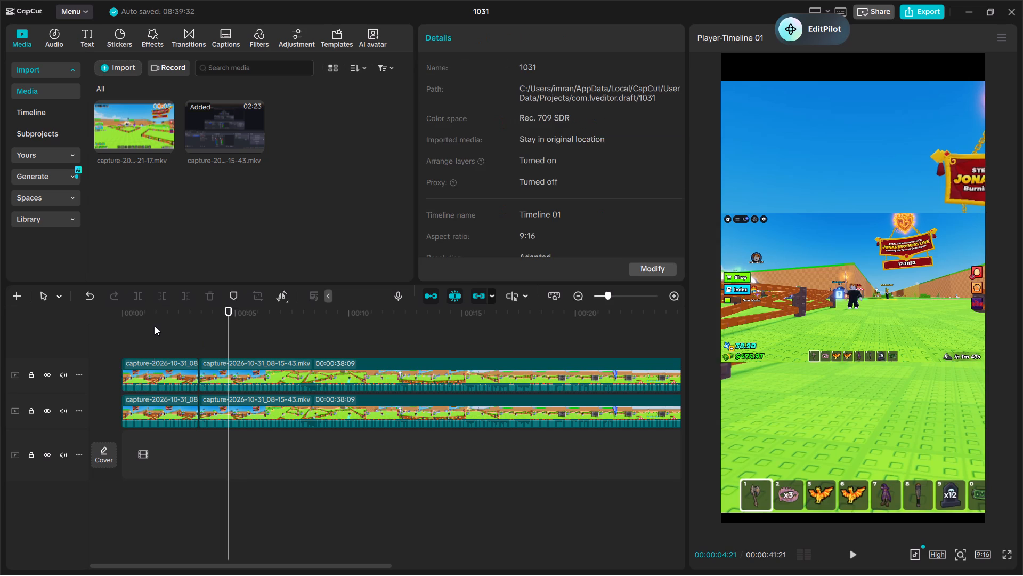
Look through the speed, audio and video settings for both original-size clips on the top track.
{"action": "left_click", "coordinate": [921, 97]}
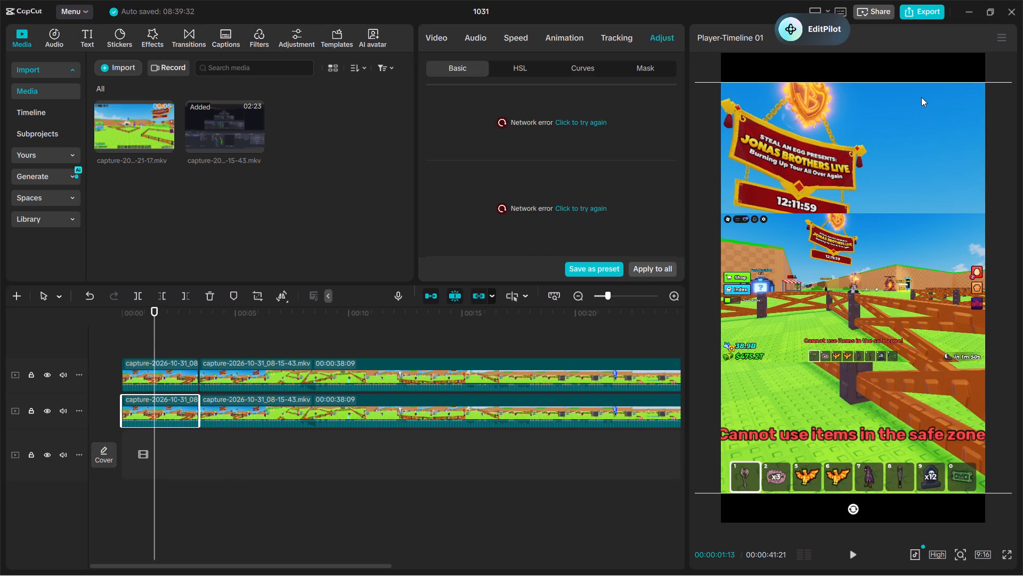
{"action": "left_click_drag", "start_coordinate": [175, 328], "coordinate": [245, 374]}
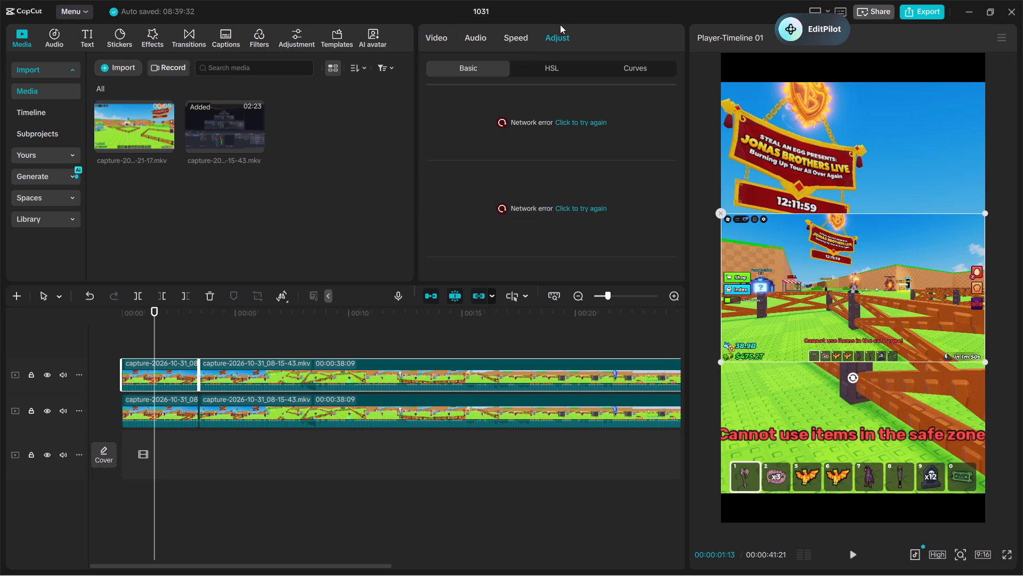
{"action": "left_click", "coordinate": [518, 36]}
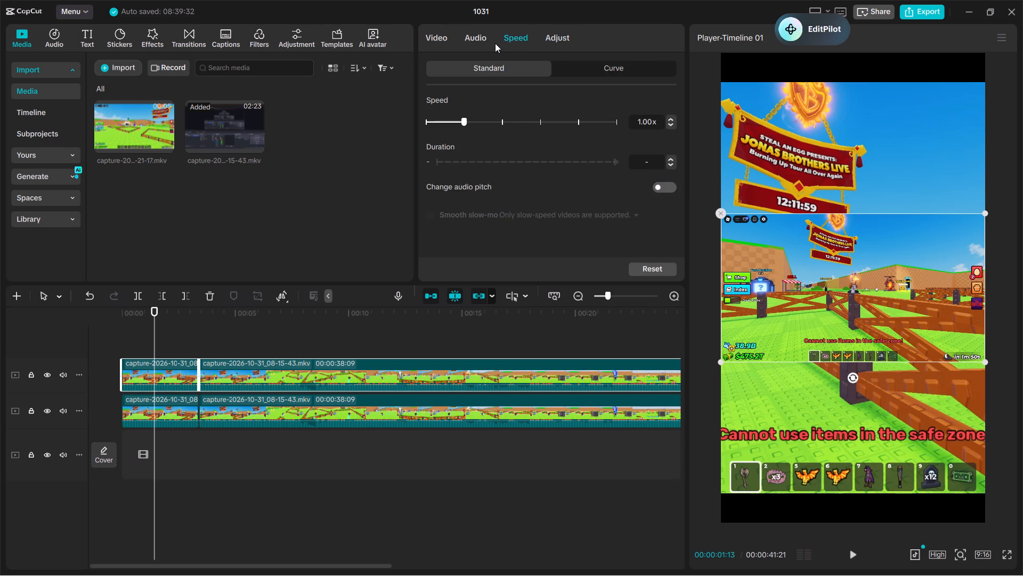
{"action": "left_click", "coordinate": [481, 44]}
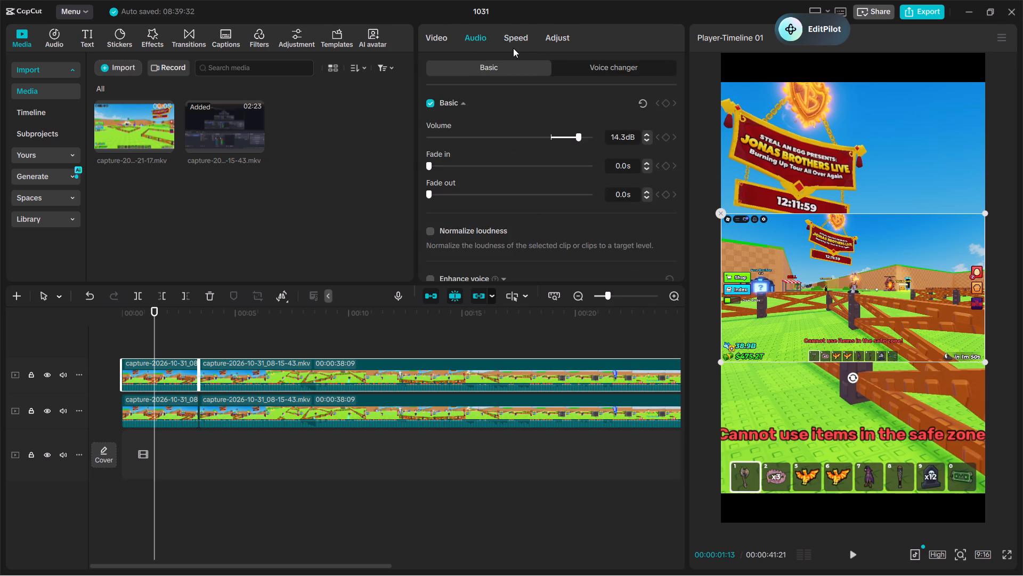
{"action": "left_click", "coordinate": [436, 34]}
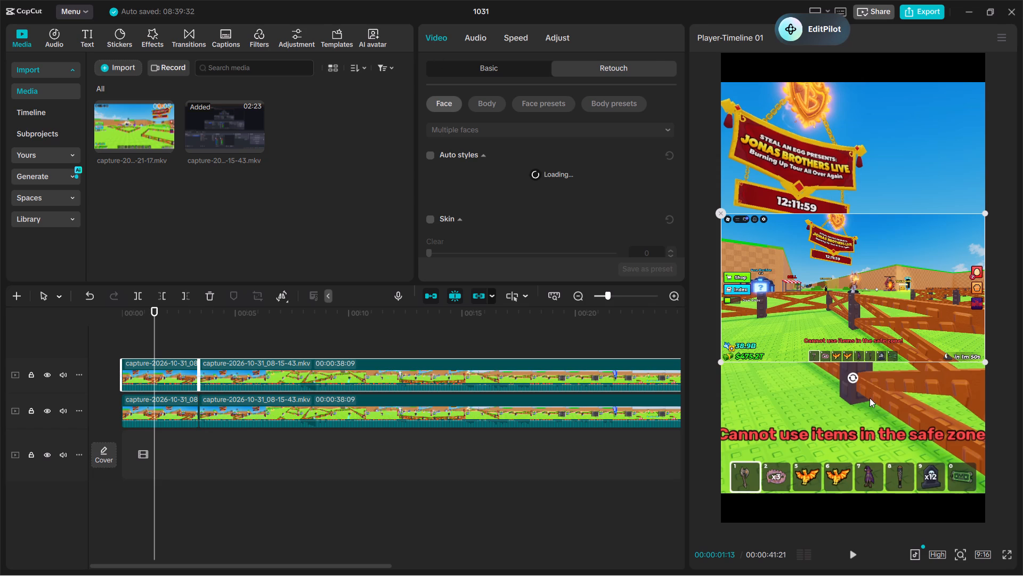
Examine the background removal options for the first enlarged clip.
{"action": "left_click", "coordinate": [876, 412]}
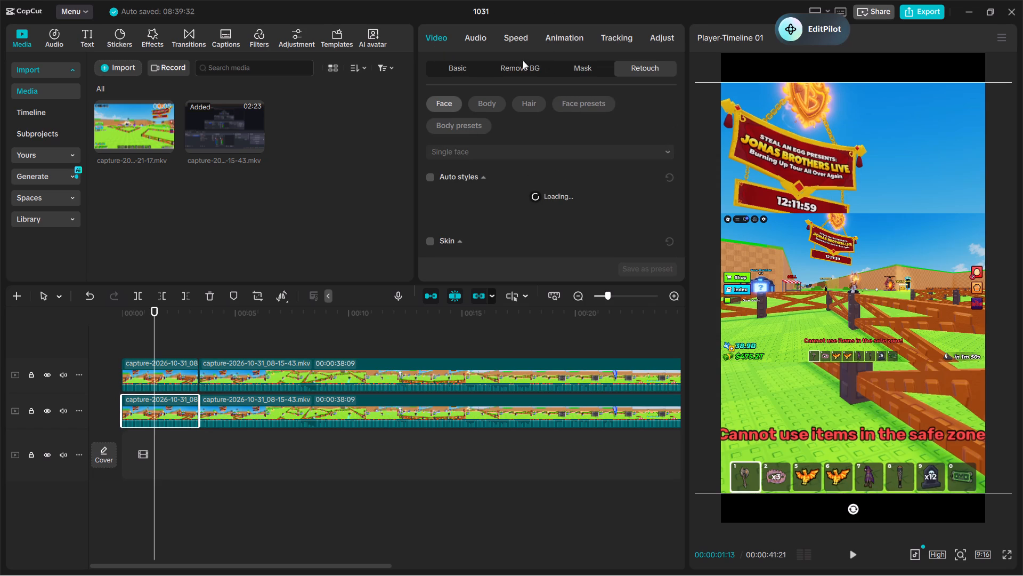
{"action": "left_click", "coordinate": [534, 65]}
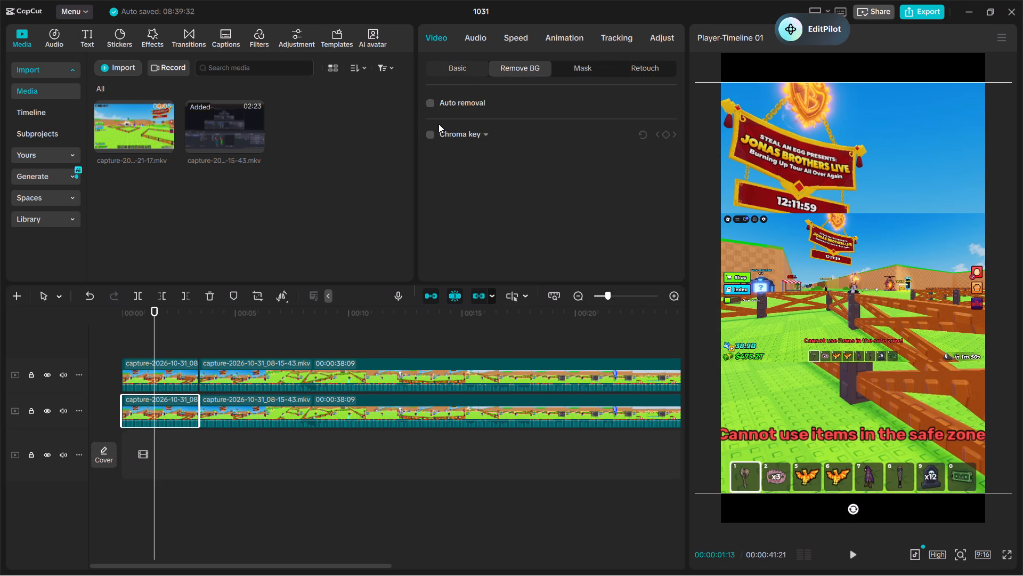
{"action": "left_click", "coordinate": [450, 63]}
{"action": "left_click", "coordinate": [539, 74]}
Look through the basic video settings of the first enlarged clip, from transform down to auto reframe and flicker removal.
{"action": "left_click", "coordinate": [420, 109]}
{"action": "left_click", "coordinate": [453, 67]}
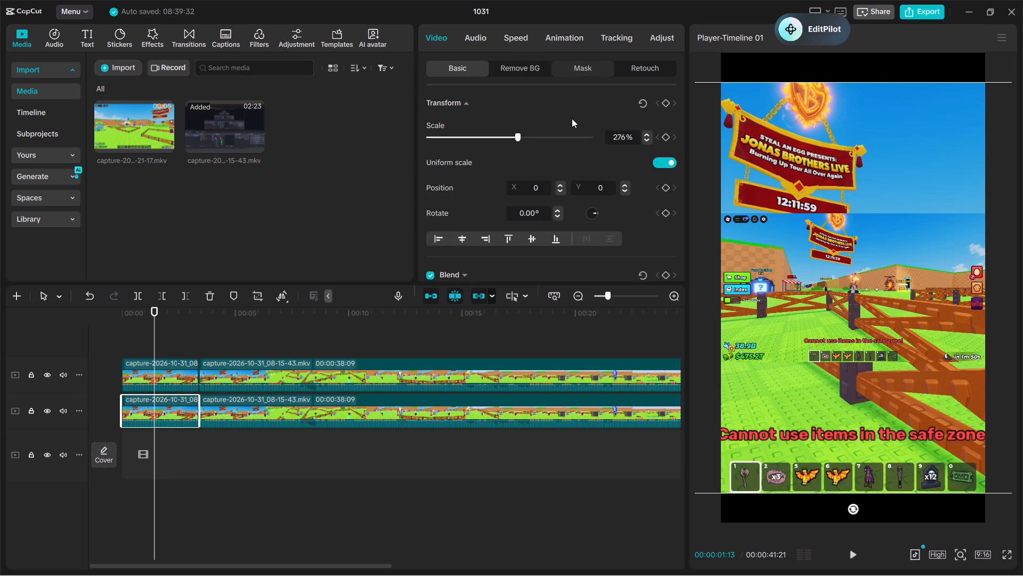
{"action": "key", "text": "F8"}
{"action": "scroll", "coordinate": [572, 118], "scroll_direction": "down", "scroll_amount": 1}
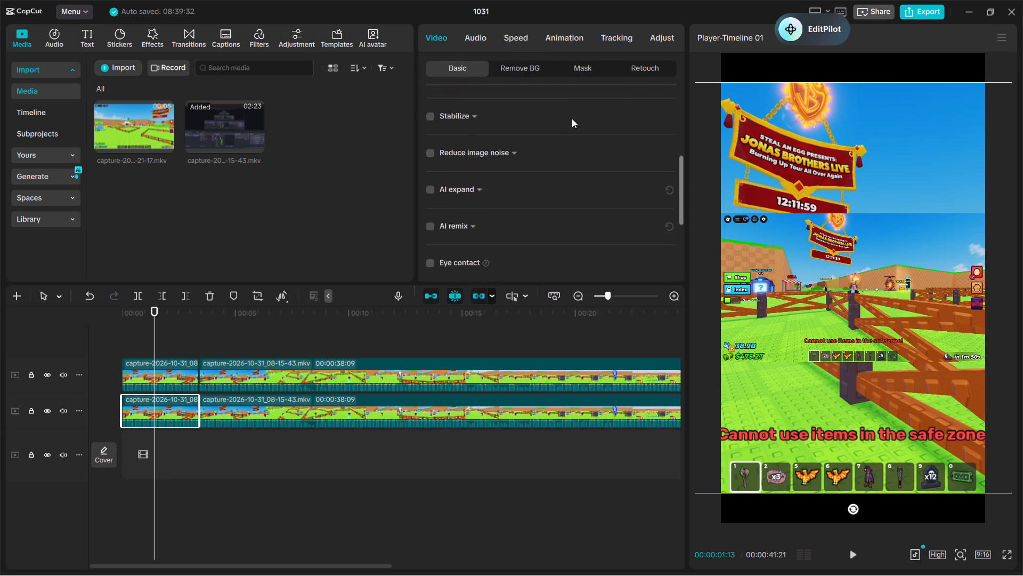
{"action": "scroll", "coordinate": [572, 118], "scroll_direction": "down", "scroll_amount": 2}
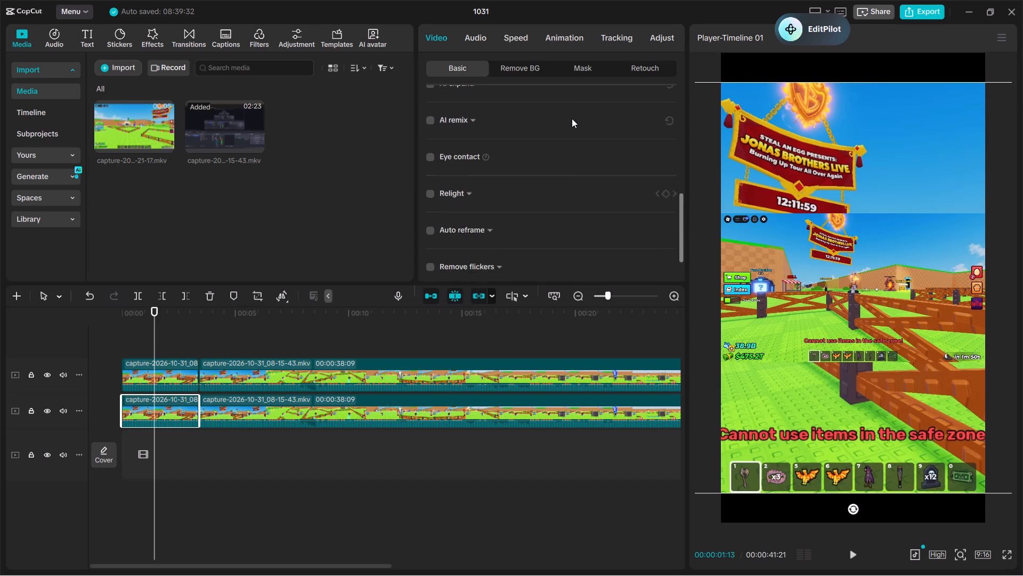
{"action": "scroll", "coordinate": [572, 118], "scroll_direction": "down", "scroll_amount": 1}
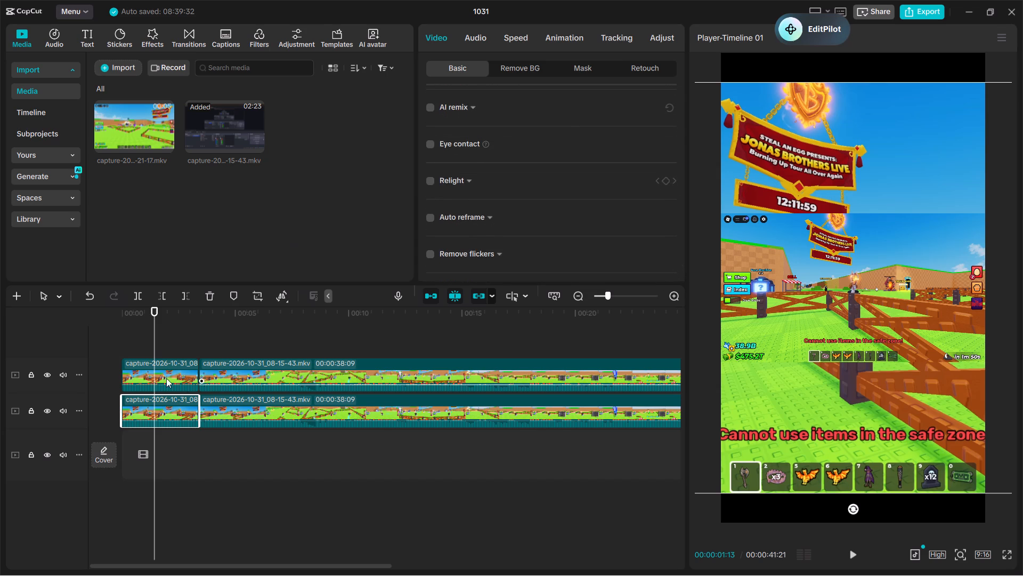
Return the playhead to the timeline start and delete both original-size clips from the top track.
{"action": "left_click", "coordinate": [145, 333]}
{"action": "left_click_drag", "start_coordinate": [145, 333], "coordinate": [101, 335]}
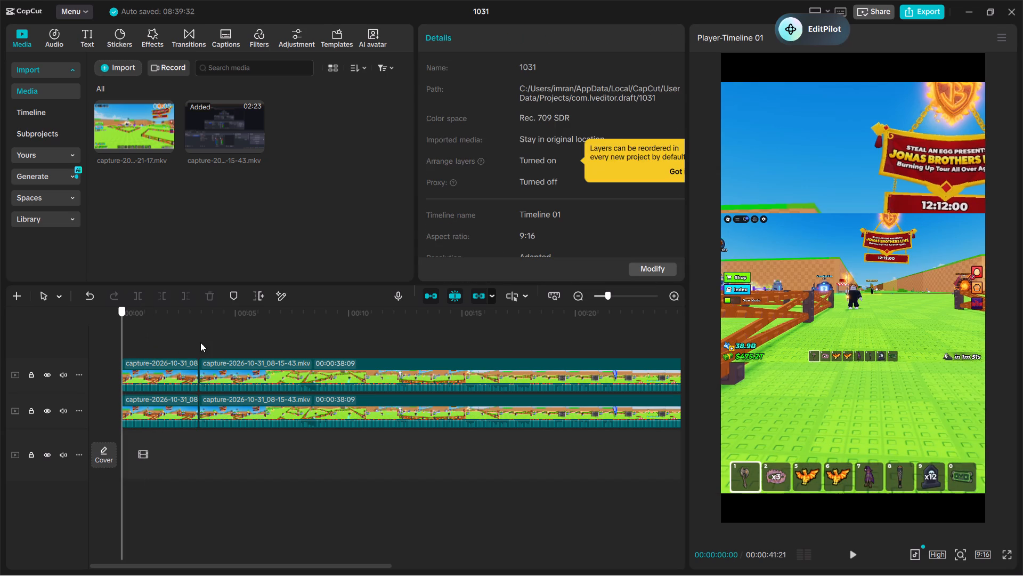
{"action": "left_click_drag", "start_coordinate": [166, 356], "coordinate": [249, 375]}
{"action": "key", "text": "BackSpace"}
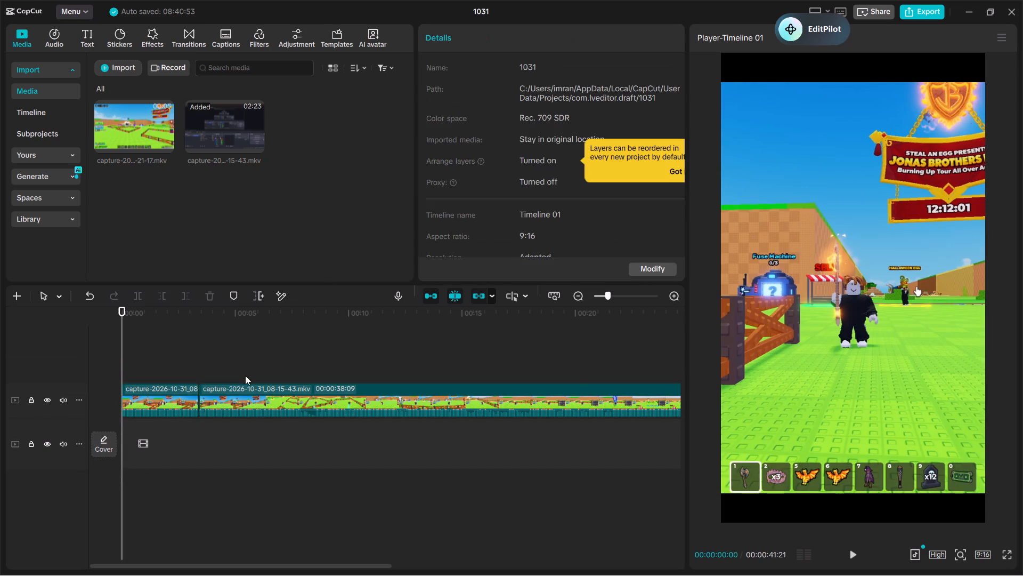
Play the timeline from the start to check the enlarged clips on their own.
{"action": "key", "text": "space"}
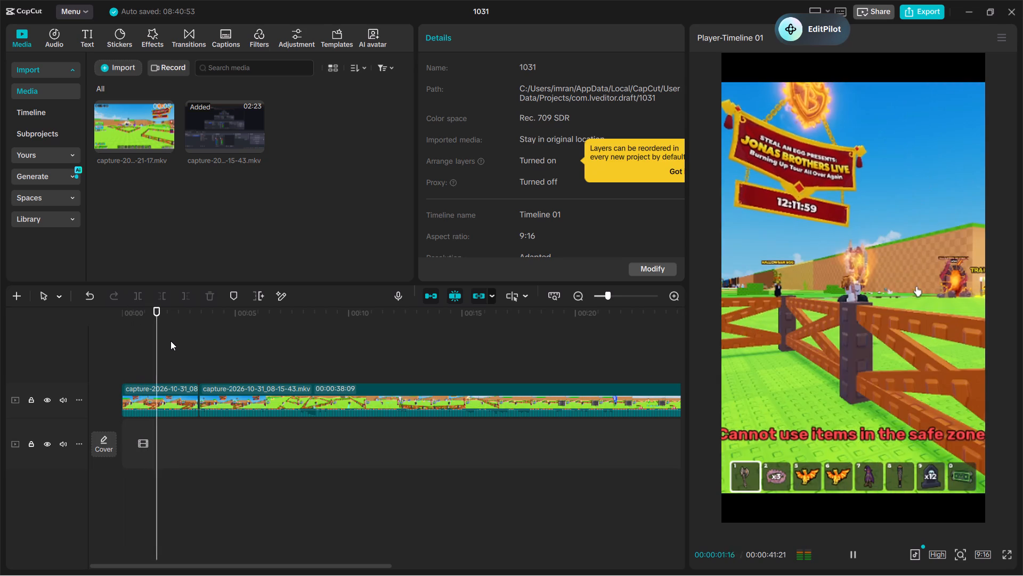
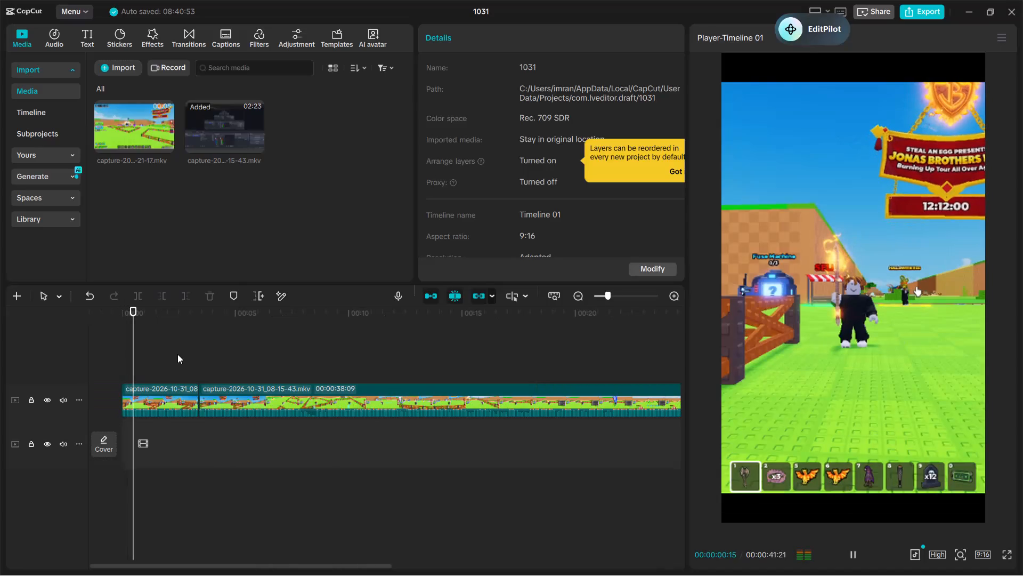
Pause the playback and return the playhead to the start of the timeline.
{"action": "key", "text": "space"}
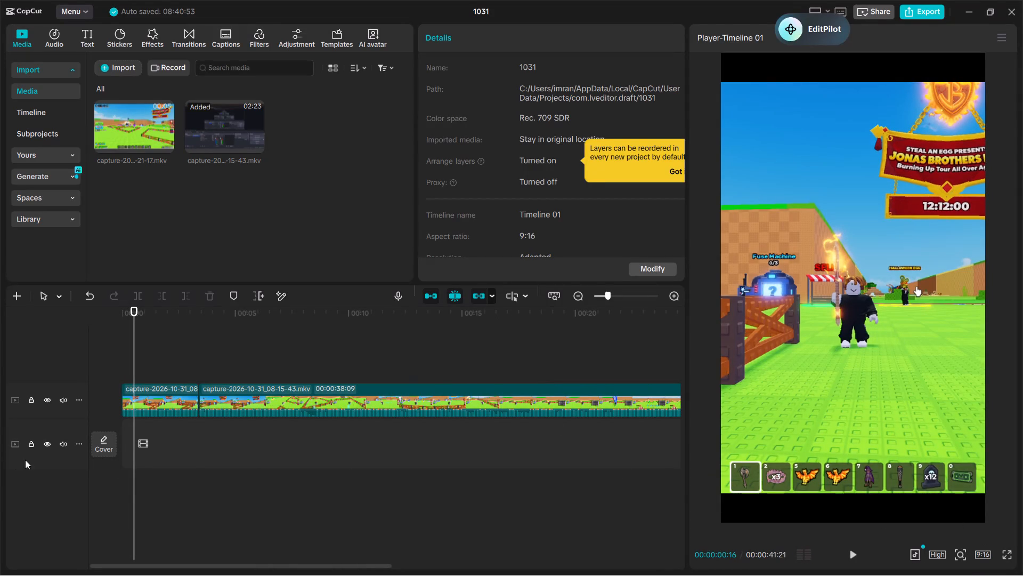
{"action": "left_click", "coordinate": [139, 352]}
{"action": "left_click_drag", "start_coordinate": [139, 352], "coordinate": [56, 361]}
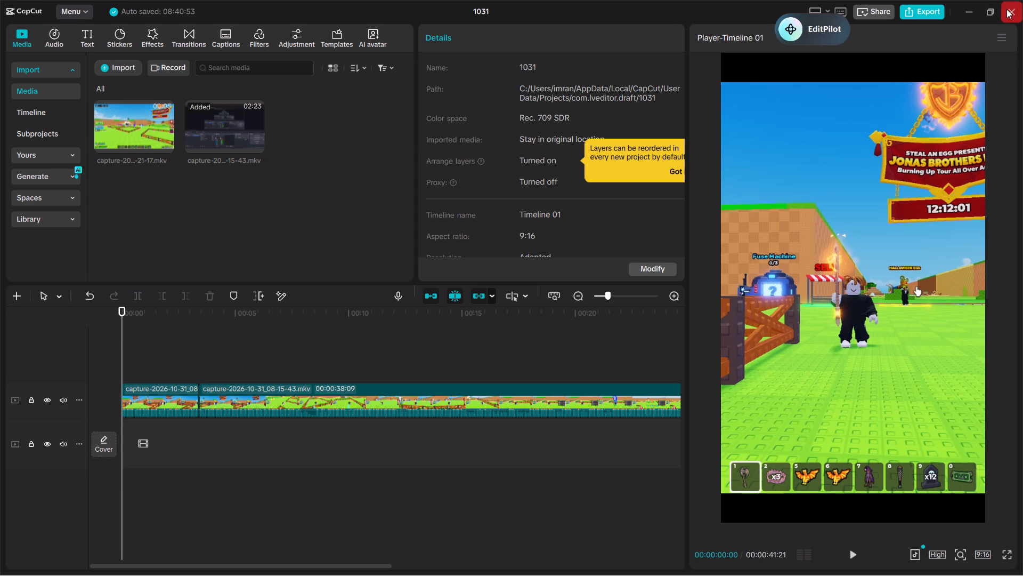
Close the 1031 project's editing window.
{"action": "left_click", "coordinate": [1006, 9]}
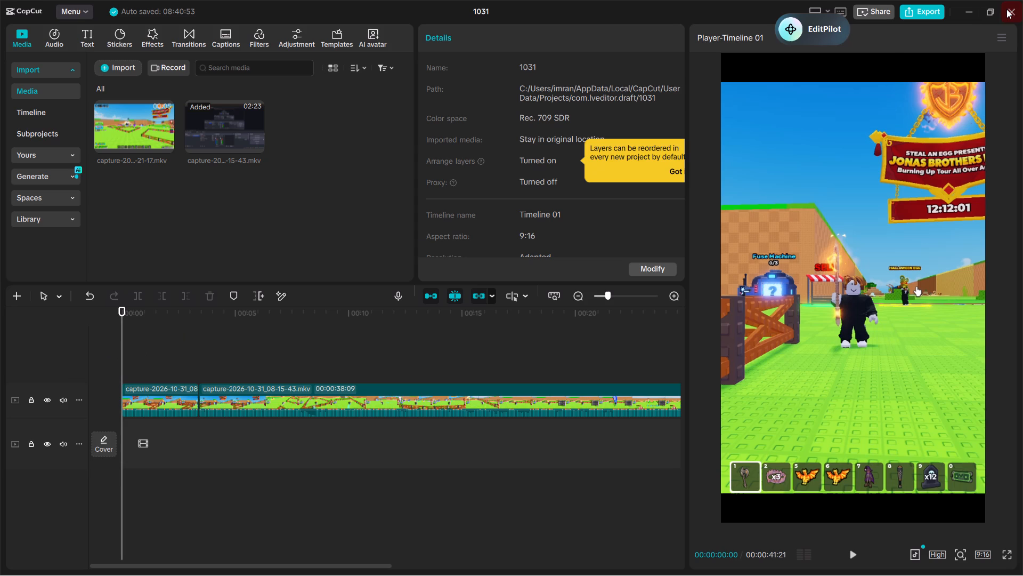
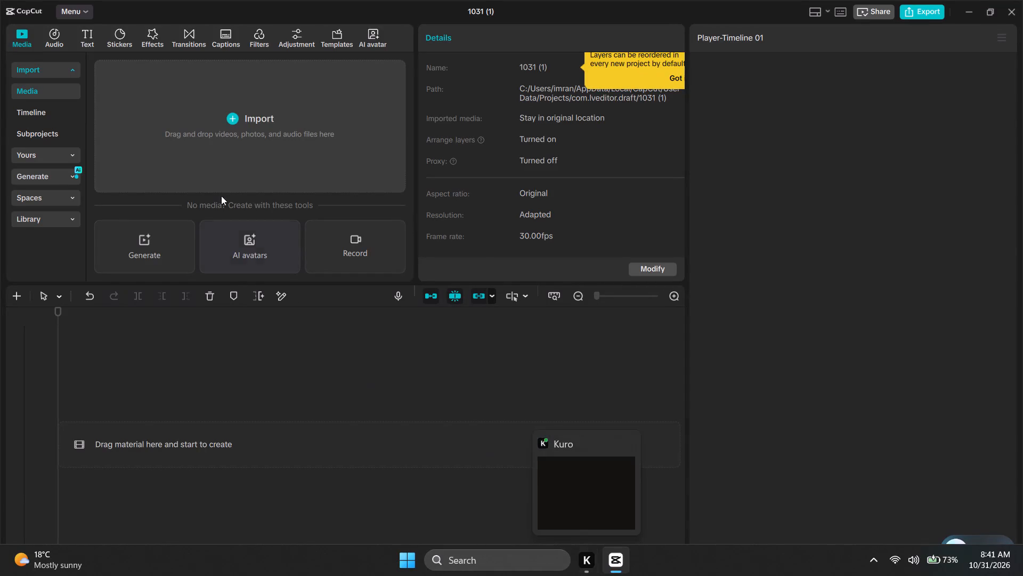
Import the capture-2026-10-31_08-18-06 video from the device's Videos folder into the project.
{"action": "left_click", "coordinate": [223, 161]}
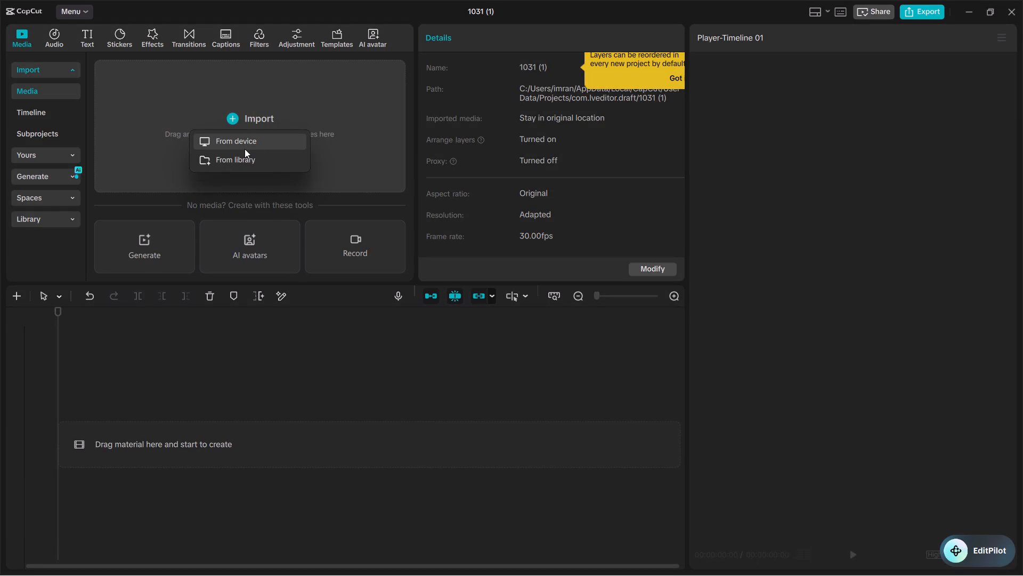
{"action": "left_click", "coordinate": [272, 140]}
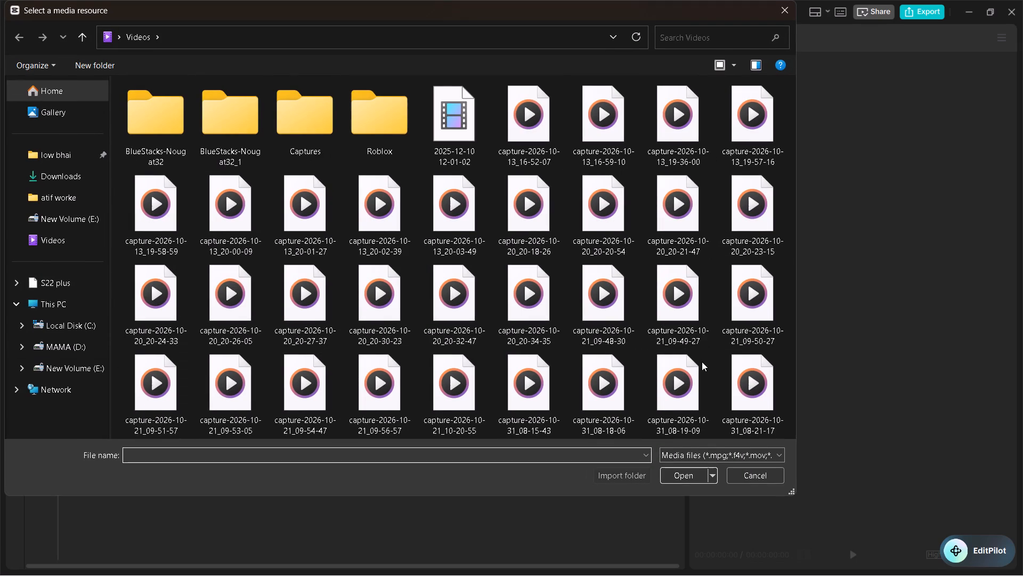
{"action": "scroll", "coordinate": [660, 301], "scroll_direction": "down", "scroll_amount": 4}
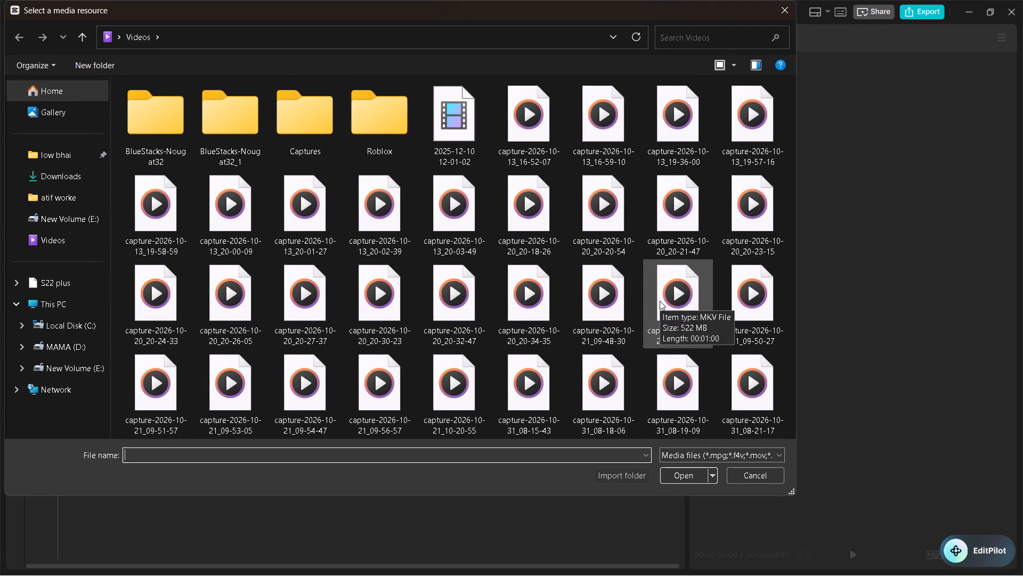
{"action": "scroll", "coordinate": [645, 287], "scroll_direction": "down", "scroll_amount": 2}
{"action": "left_click", "coordinate": [722, 410]}
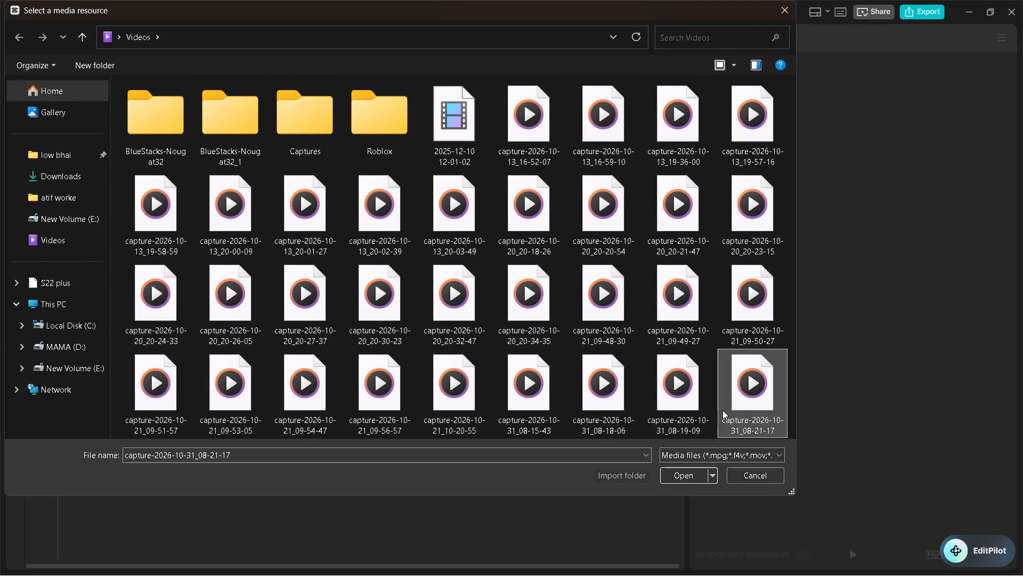
{"action": "left_click", "coordinate": [564, 418]}
{"action": "double_click", "coordinate": [596, 411]}
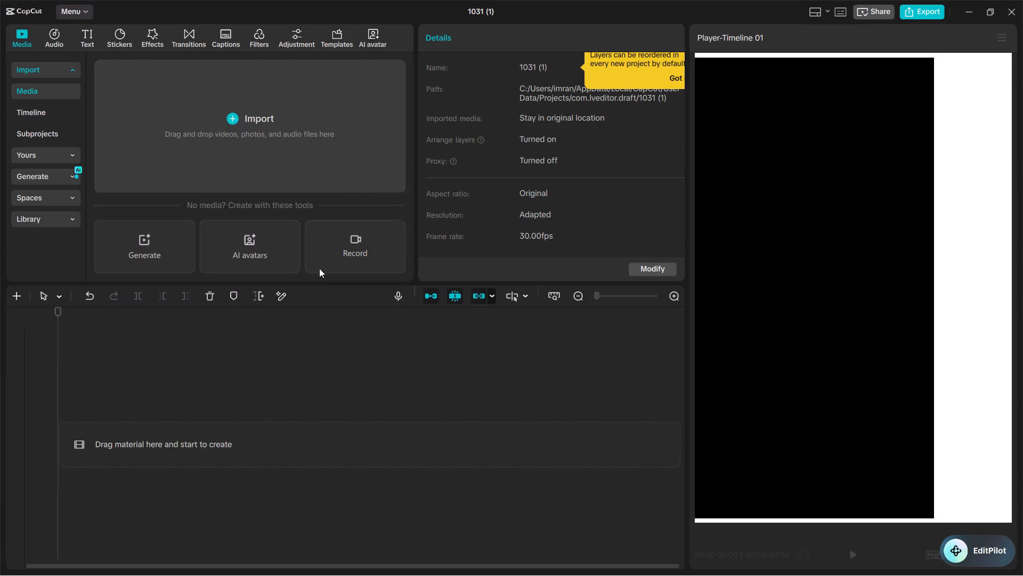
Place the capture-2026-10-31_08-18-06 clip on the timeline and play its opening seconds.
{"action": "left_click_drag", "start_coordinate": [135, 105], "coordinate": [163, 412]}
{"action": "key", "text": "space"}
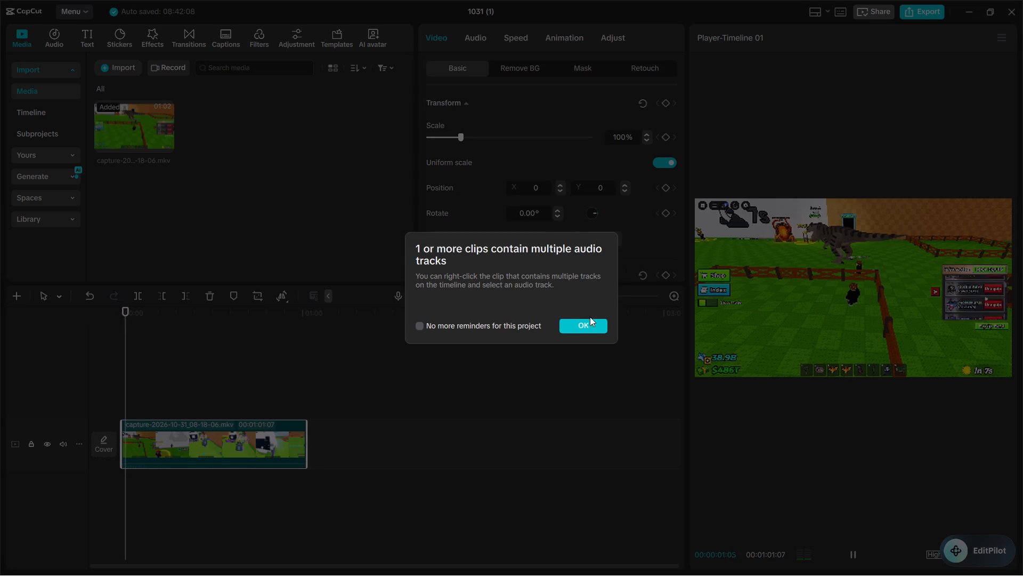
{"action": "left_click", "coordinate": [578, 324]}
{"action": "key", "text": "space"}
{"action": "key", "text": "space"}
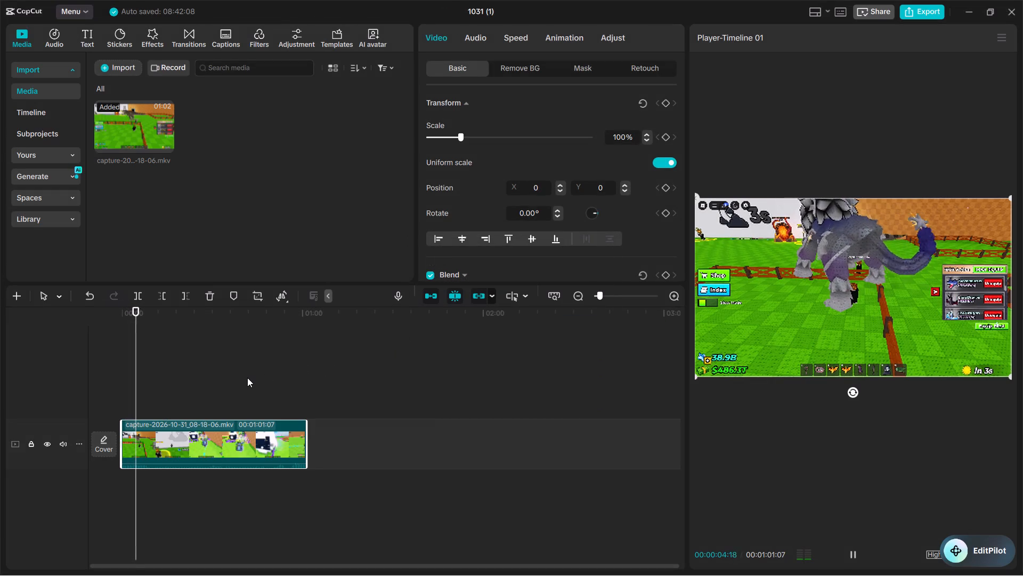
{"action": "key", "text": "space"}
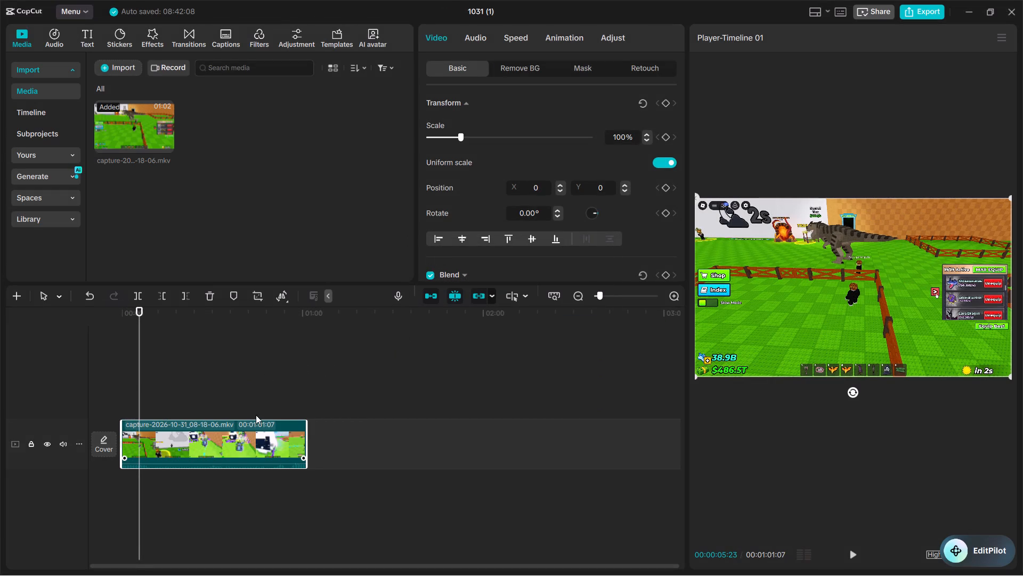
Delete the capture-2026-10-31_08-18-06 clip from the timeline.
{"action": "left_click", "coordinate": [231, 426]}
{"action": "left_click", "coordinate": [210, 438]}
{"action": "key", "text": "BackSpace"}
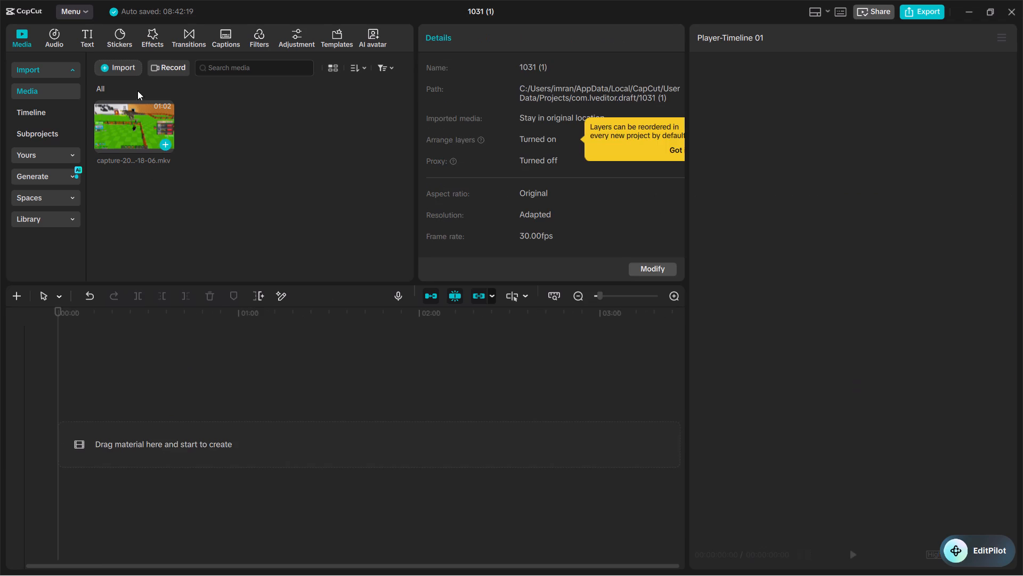
Import the capture-2026-10-31_08-15-43 video from the device's Videos folder.
{"action": "left_click", "coordinate": [121, 58]}
{"action": "left_click", "coordinate": [132, 60]}
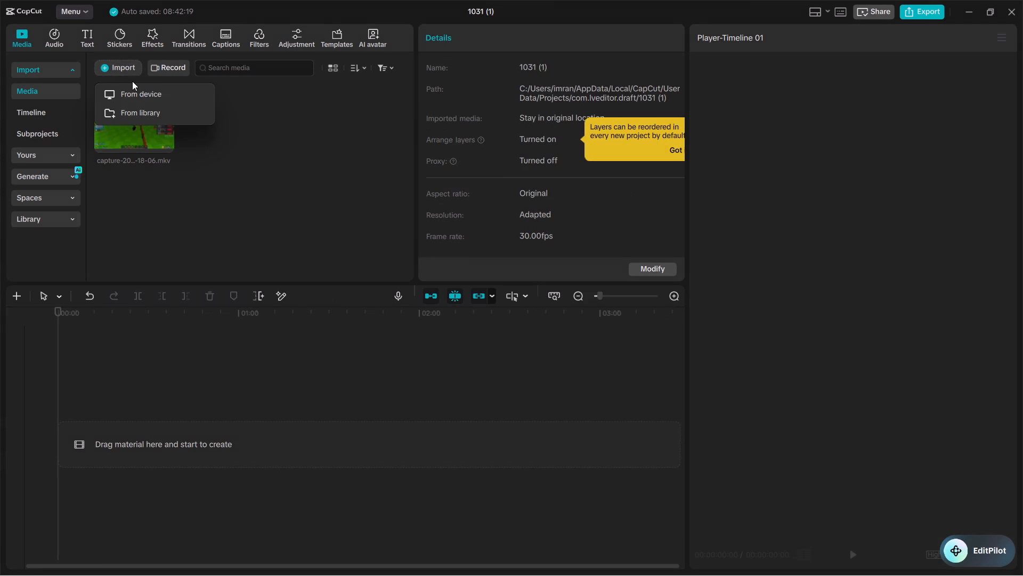
{"action": "left_click", "coordinate": [163, 100]}
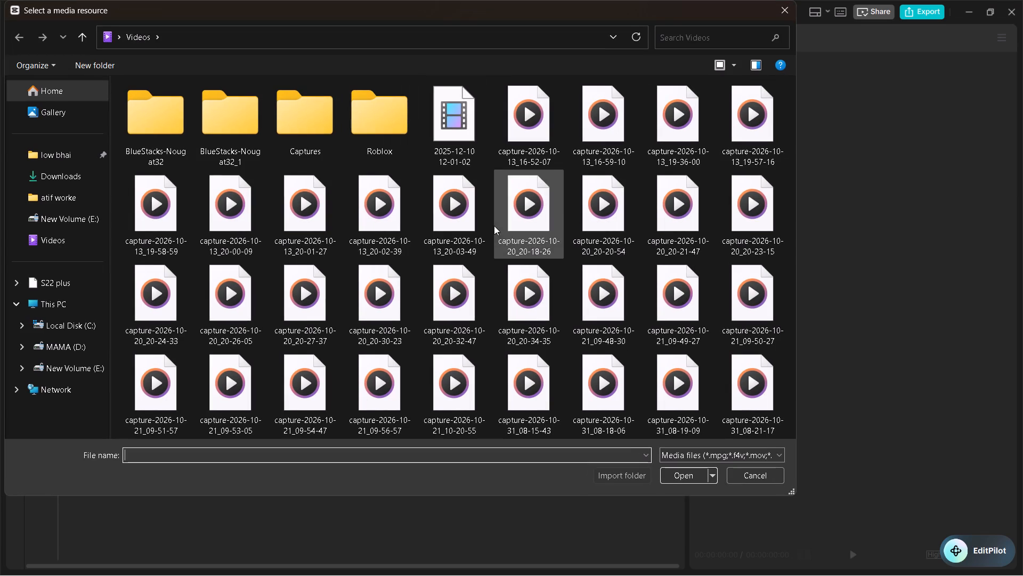
{"action": "scroll", "coordinate": [529, 275], "scroll_direction": "down", "scroll_amount": 6}
{"action": "double_click", "coordinate": [524, 396]}
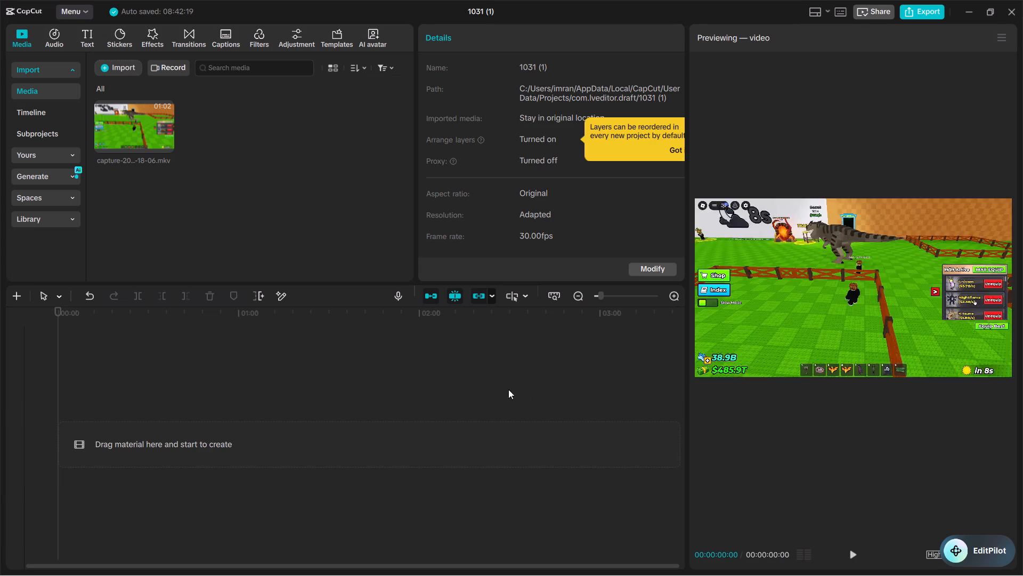
Place the capture-2026-10-31_08-15-43 clip at the start of the timeline and dismiss the audio-track reminder.
{"action": "left_click_drag", "start_coordinate": [235, 124], "coordinate": [133, 445]}
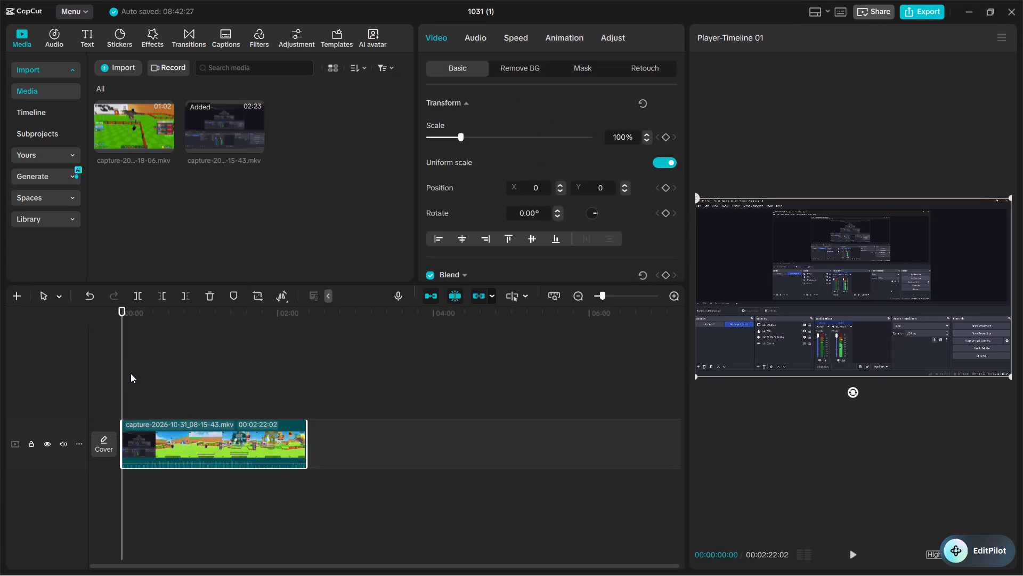
{"action": "left_click", "coordinate": [131, 373]}
{"action": "left_click", "coordinate": [596, 326]}
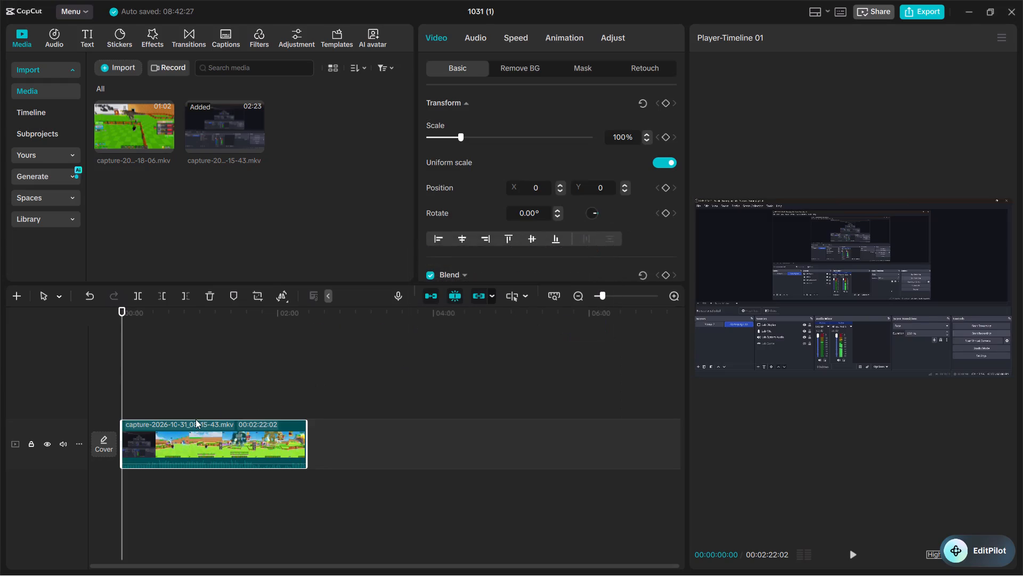
Extract the audio of the capture-2026-10-31_08-15-43 clip onto its own track.
{"action": "left_click", "coordinate": [191, 419]}
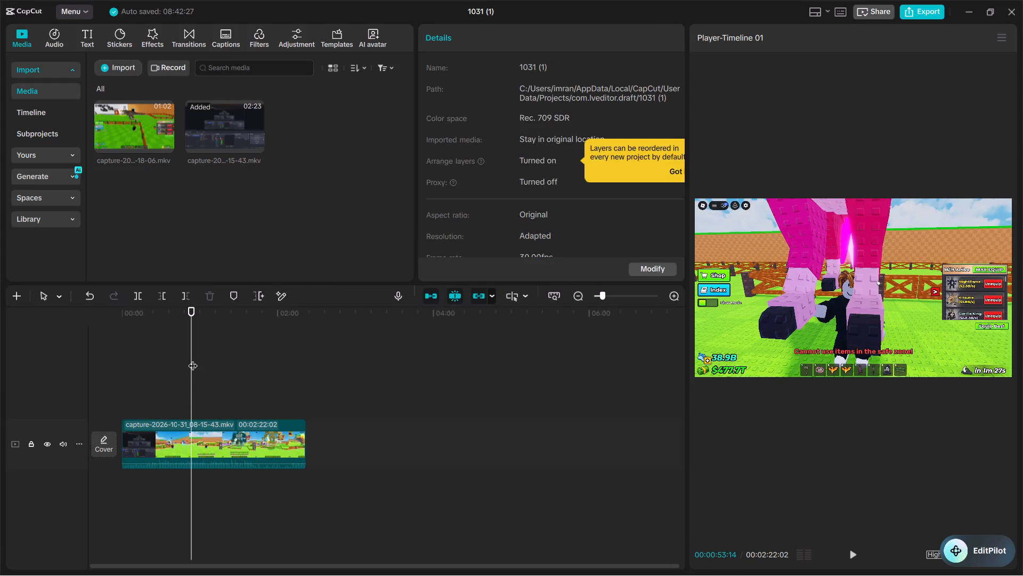
{"action": "left_click_drag", "start_coordinate": [193, 359], "coordinate": [140, 357]}
{"action": "key", "text": "ctrl+plus"}
{"action": "key", "text": "ctrl+plus"}
{"action": "key", "text": "ctrl+plus"}
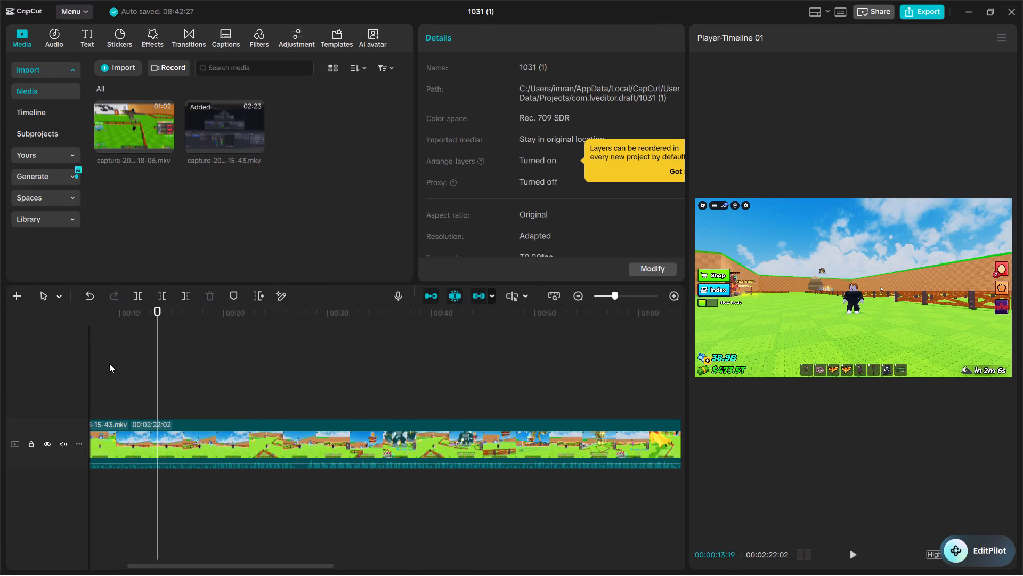
{"action": "right_click", "coordinate": [305, 418]}
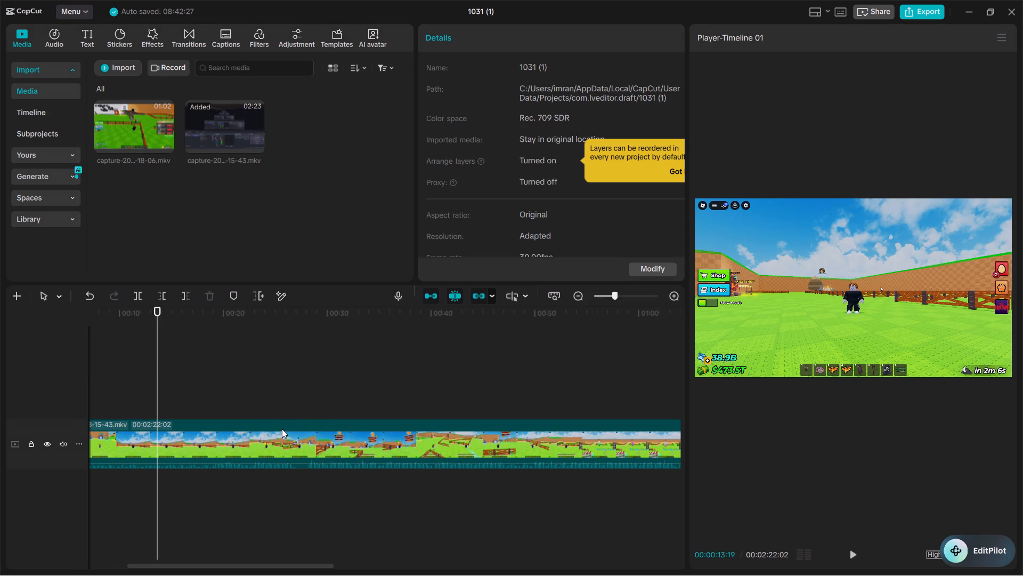
{"action": "right_click", "coordinate": [282, 429]}
{"action": "left_click", "coordinate": [275, 436]}
{"action": "right_click", "coordinate": [275, 436]}
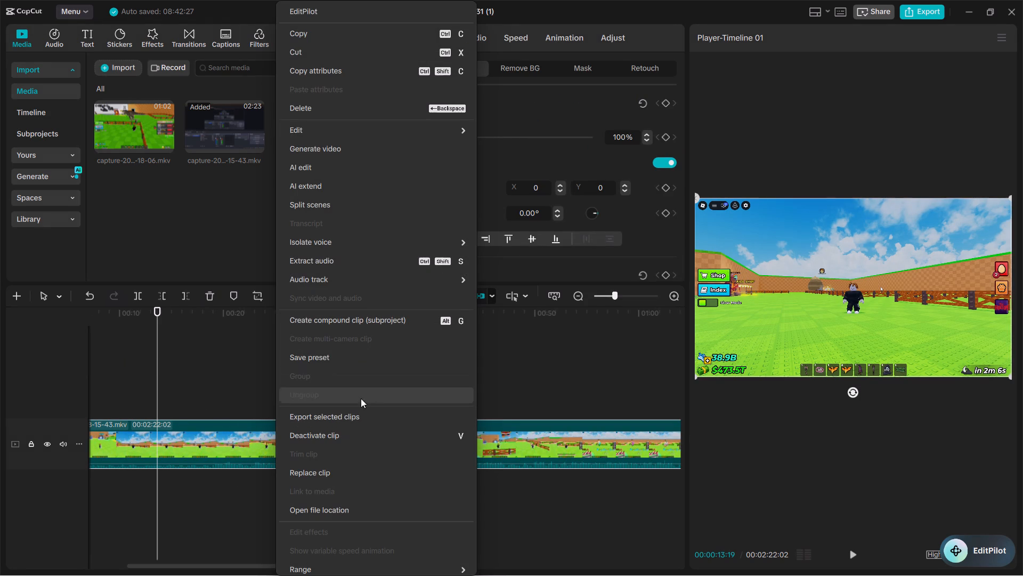
{"action": "left_click", "coordinate": [366, 257]}
Return the playhead to the timeline start and delete the video clip, keeping only its extracted audio.
{"action": "left_click_drag", "start_coordinate": [156, 364], "coordinate": [0, 396]}
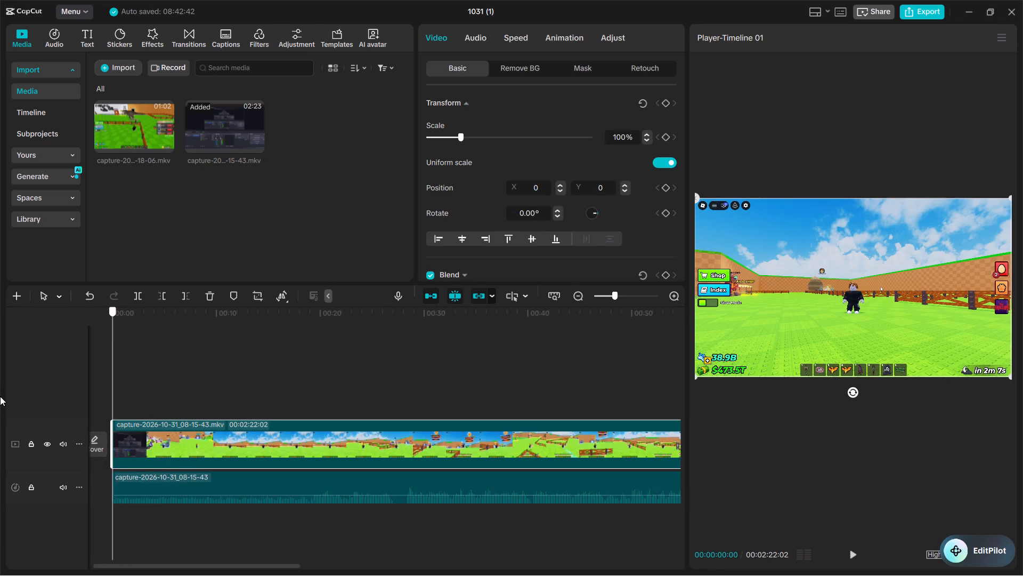
{"action": "left_click_drag", "start_coordinate": [0, 396], "coordinate": [0, 398]}
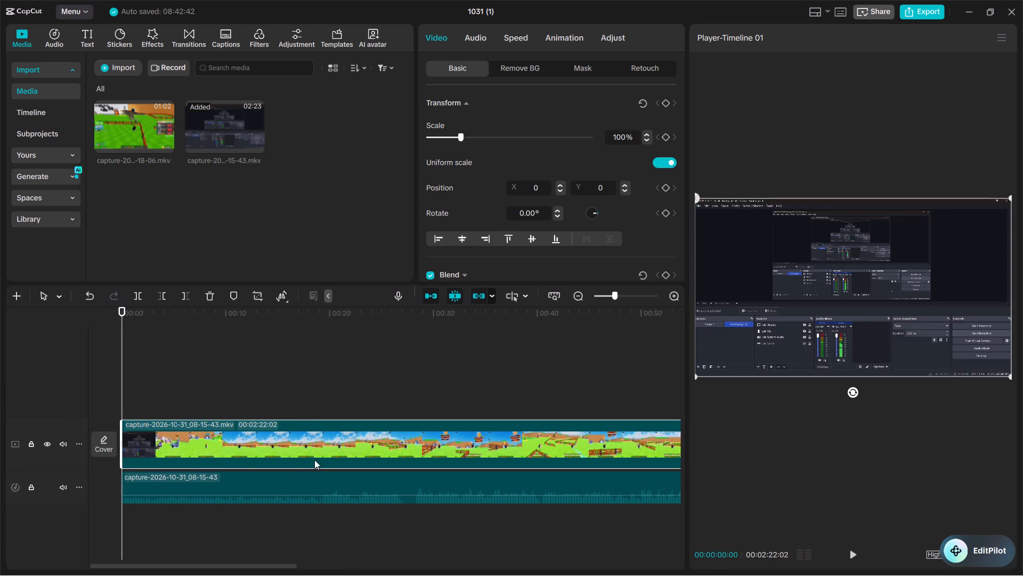
{"action": "left_click", "coordinate": [335, 443]}
{"action": "key", "text": "BackSpace"}
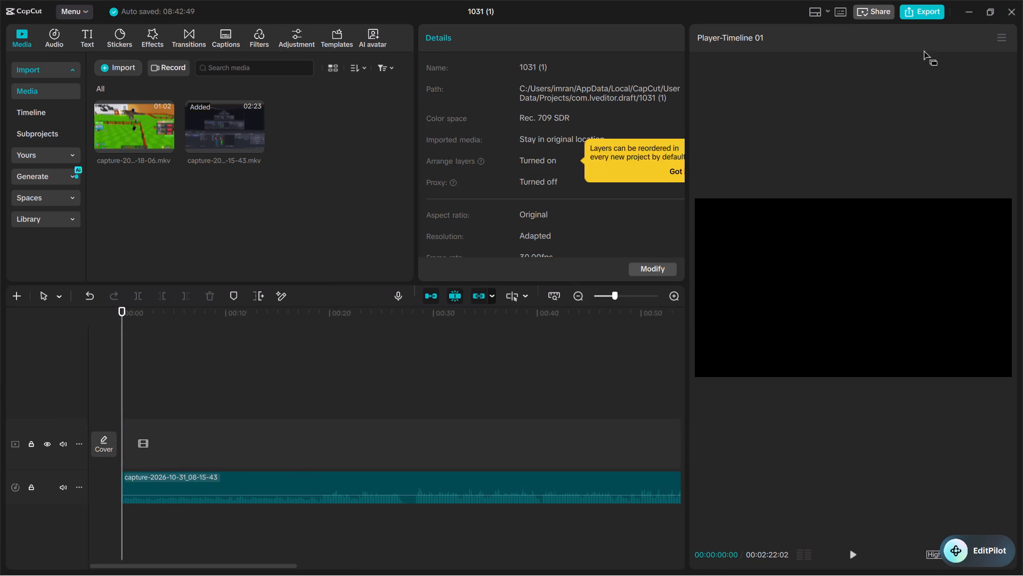
Export the timeline as 1031 (1) with the preset 1080P, H.264, mp4 and 30fps settings, then close the export window.
{"action": "left_click", "coordinate": [930, 12]}
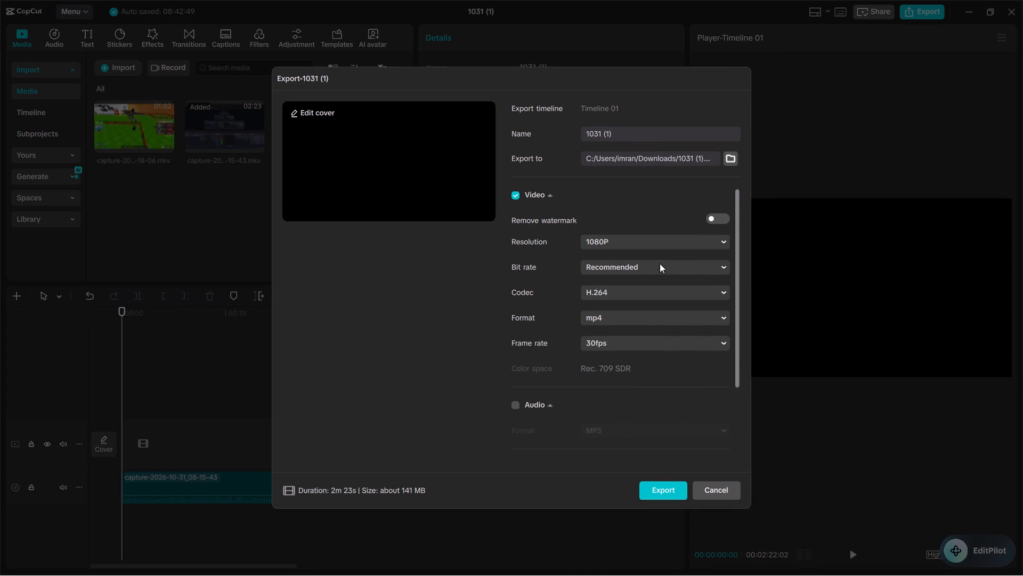
{"action": "left_click", "coordinate": [664, 481]}
{"action": "left_click", "coordinate": [646, 485]}
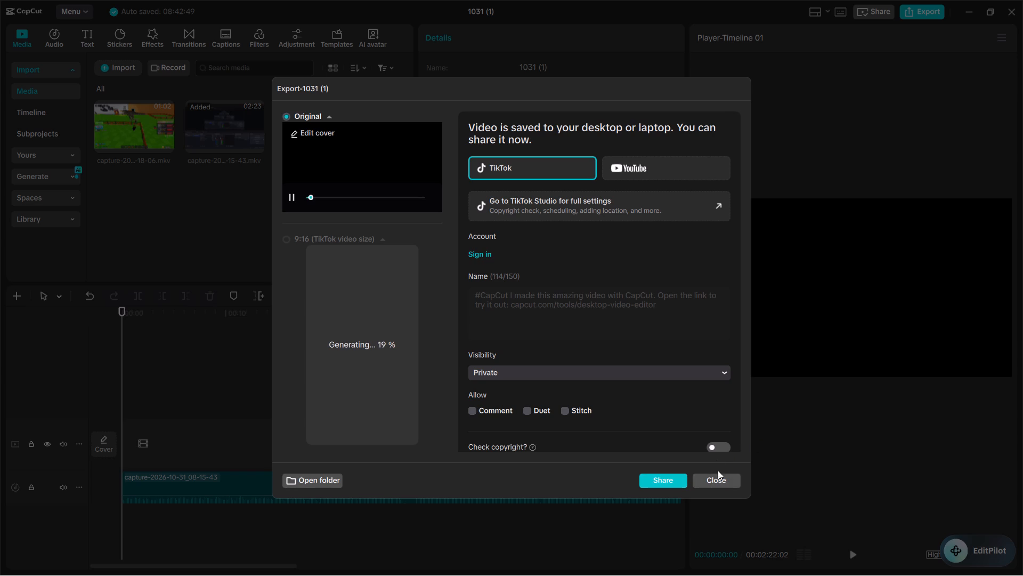
{"action": "left_click", "coordinate": [729, 475]}
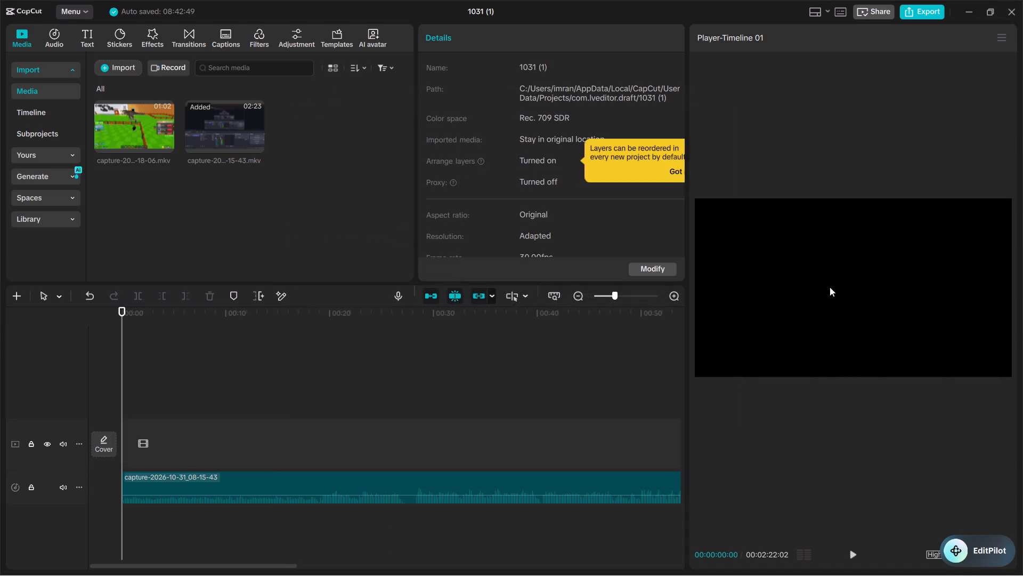
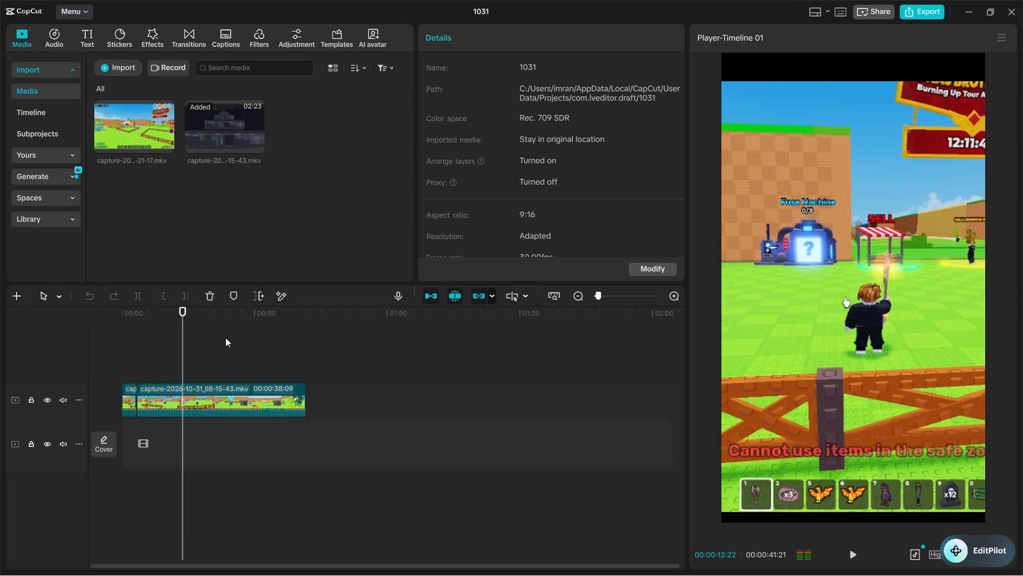
Play the opening of the timeline and add a default text clip at 00:00:05:11.
{"action": "key", "text": "space"}
{"action": "left_click", "coordinate": [129, 343]}
{"action": "key", "text": "space"}
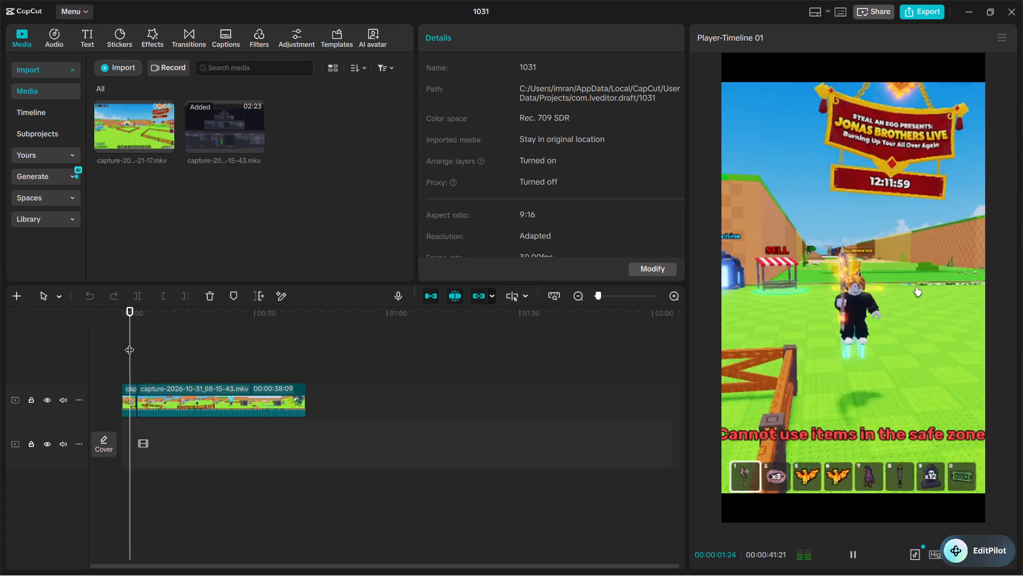
{"action": "key", "text": "ctrl+plus"}
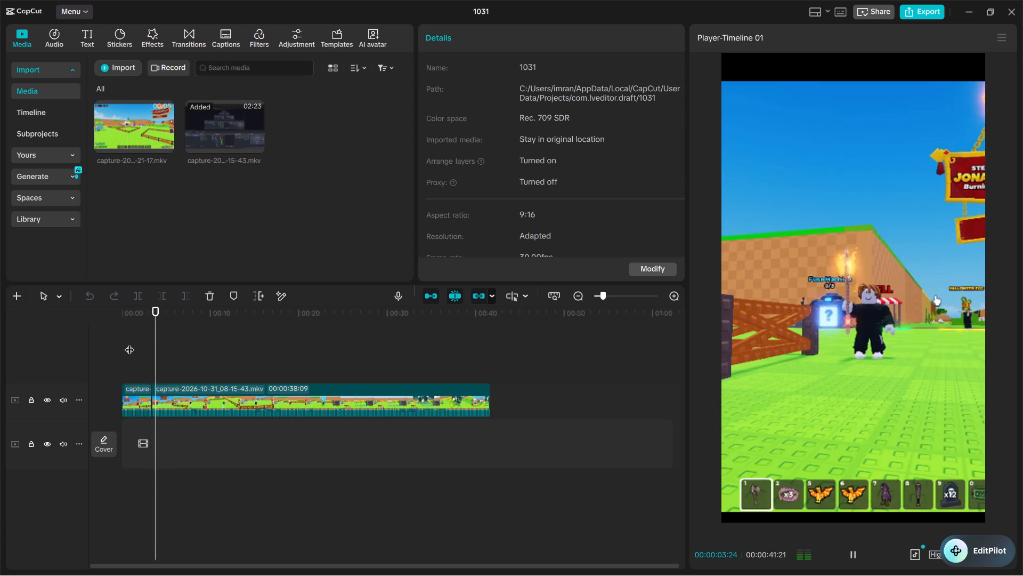
{"action": "key", "text": "space"}
{"action": "key", "text": "space"}
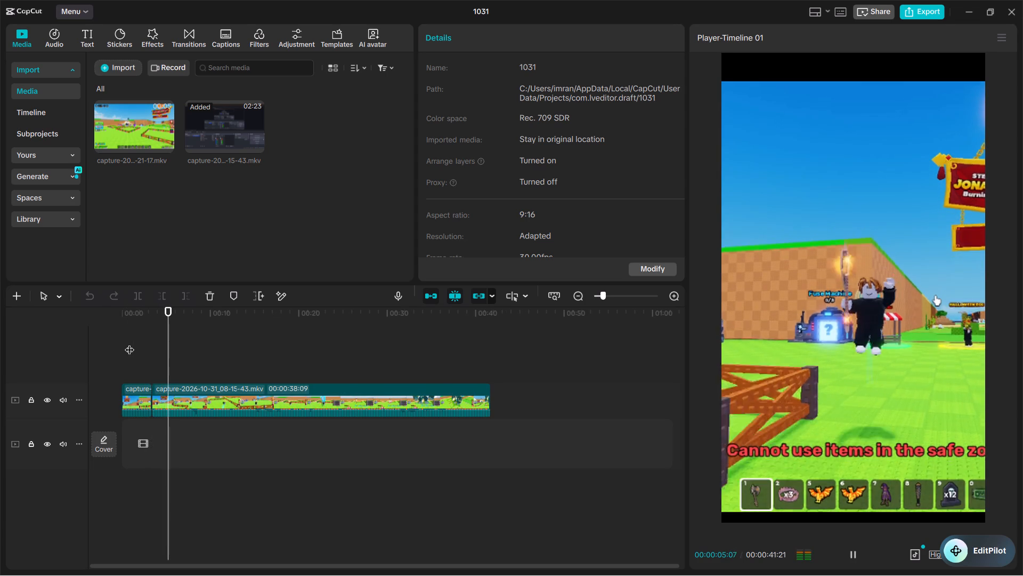
{"action": "key", "text": "space"}
{"action": "left_click", "coordinate": [91, 30]}
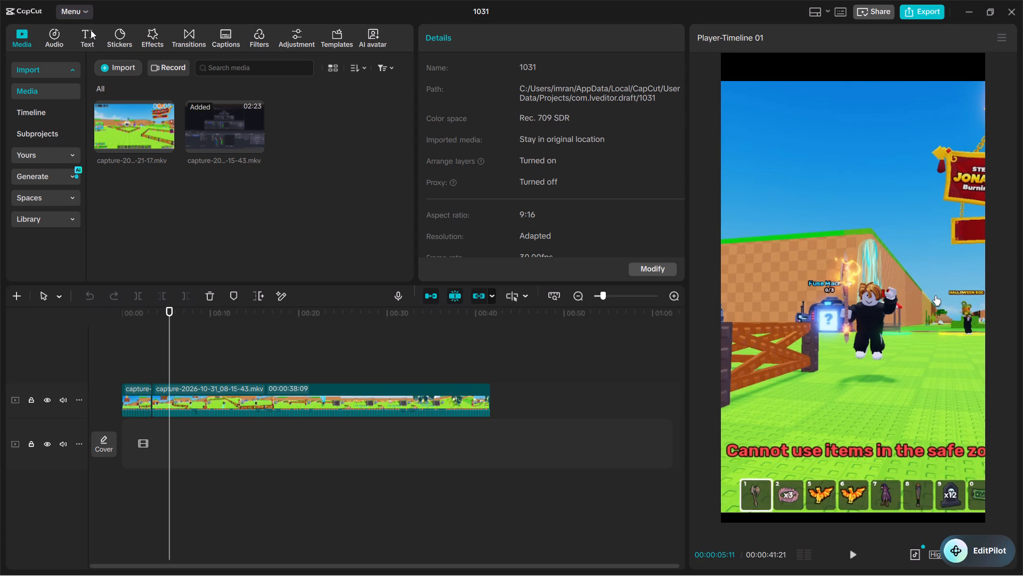
{"action": "left_click", "coordinate": [141, 109]}
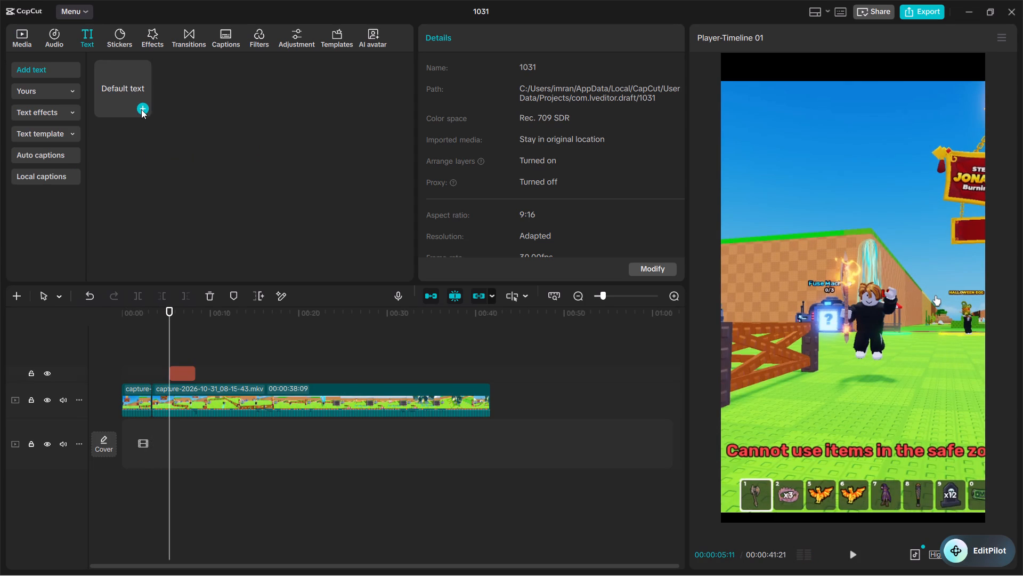
Replace the default text's wording with BEST.
{"action": "double_click", "coordinate": [519, 128]}
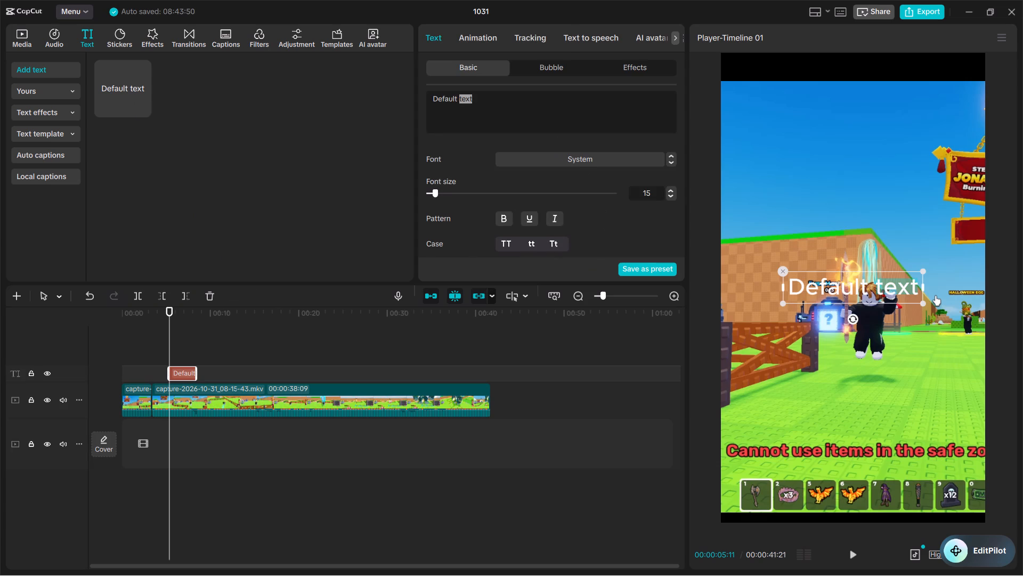
{"action": "left_click", "coordinate": [519, 128]}
{"action": "key", "text": "BackSpace"}
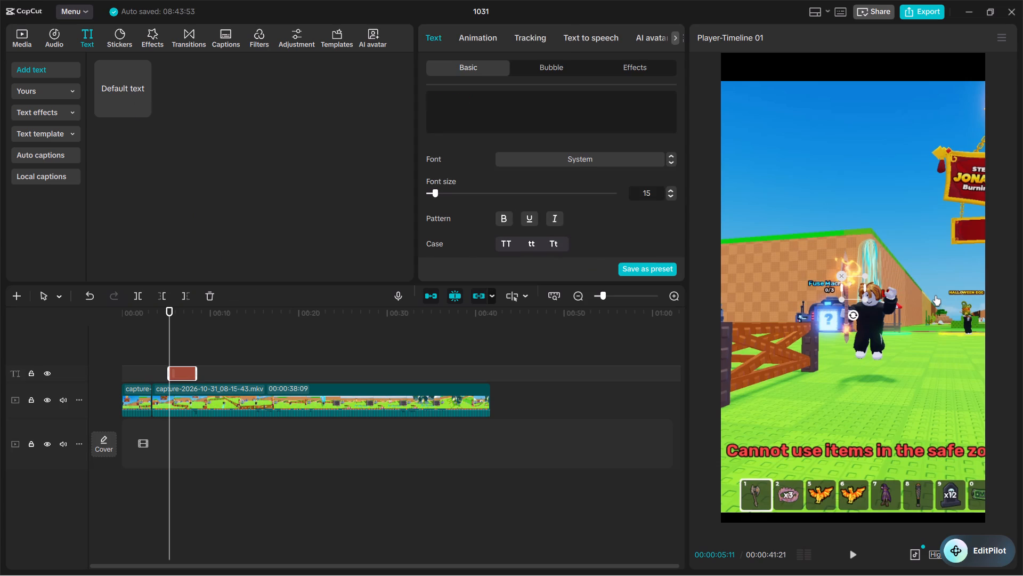
{"action": "type", "text": "BES"}
{"action": "key", "text": "y"}
{"action": "key", "text": "BackSpace"}
{"action": "key", "text": "t"}
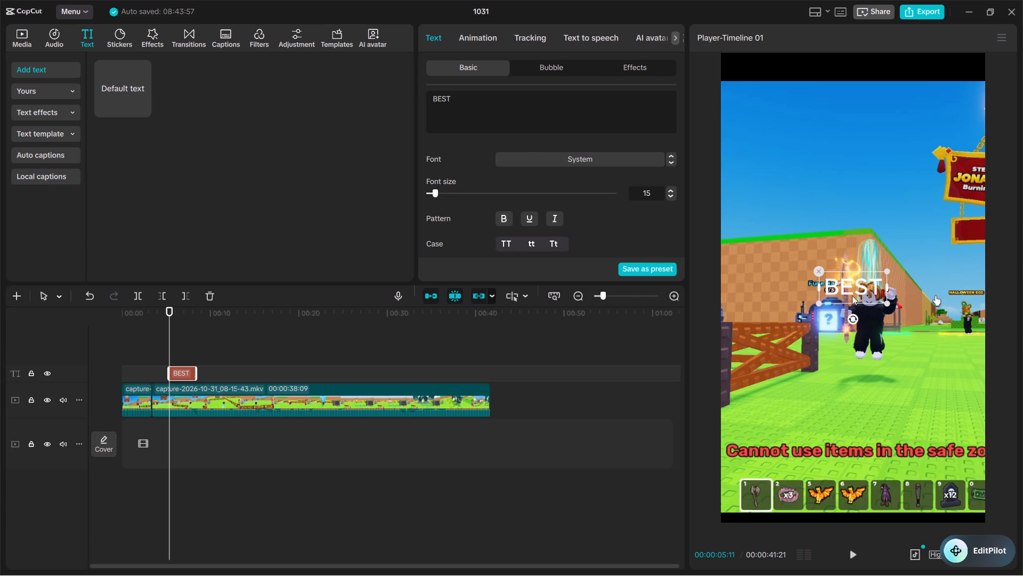
Enlarge the BEST text to about 339% scale and place it horizontally centred near the top of the video frame.
{"action": "left_click_drag", "start_coordinate": [852, 295], "coordinate": [922, 295]}
{"action": "left_click", "coordinate": [139, 361]}
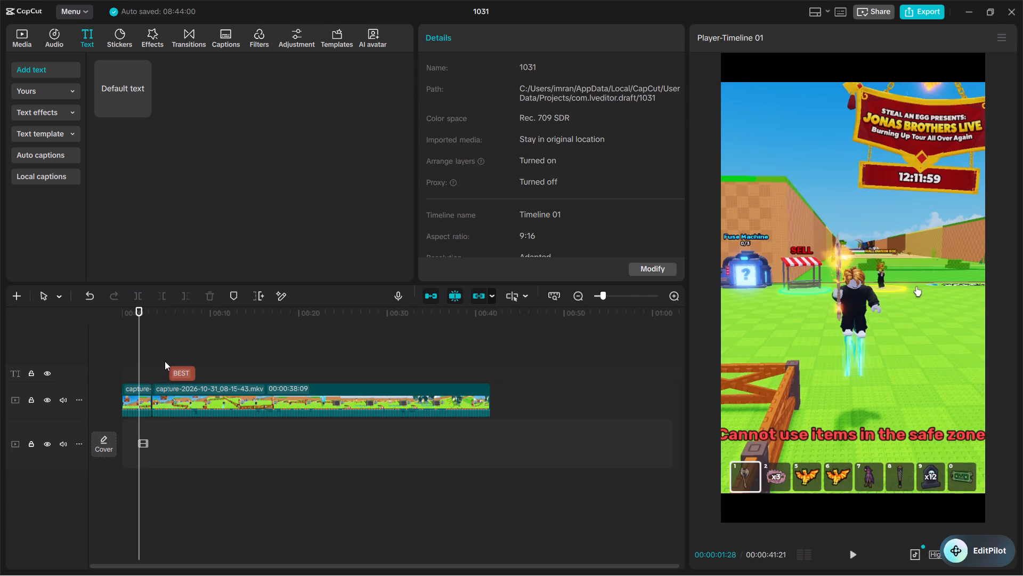
{"action": "left_click", "coordinate": [195, 350]}
{"action": "left_click", "coordinate": [177, 356]}
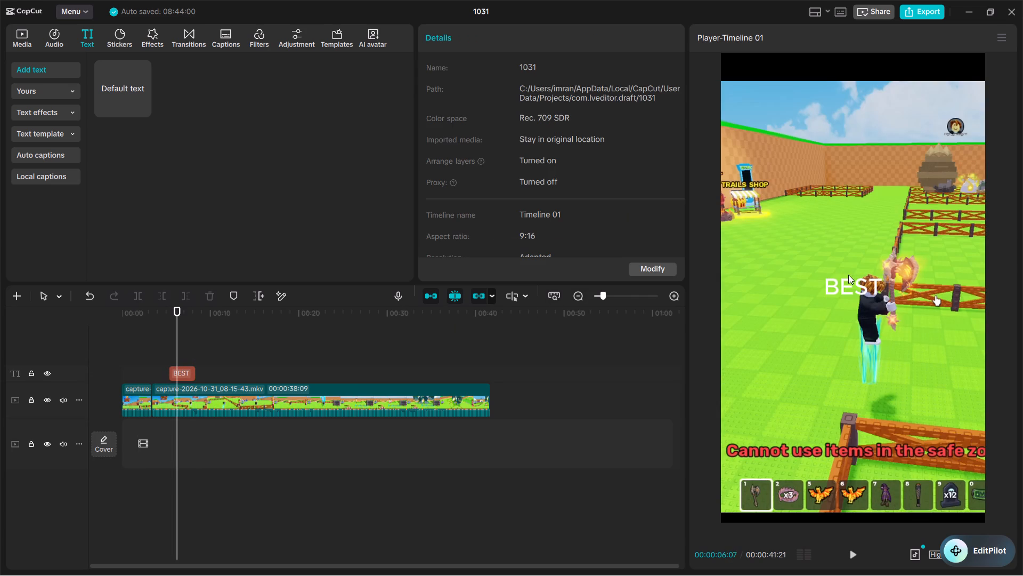
{"action": "left_click", "coordinate": [843, 282]}
{"action": "left_click_drag", "start_coordinate": [850, 291], "coordinate": [881, 147]}
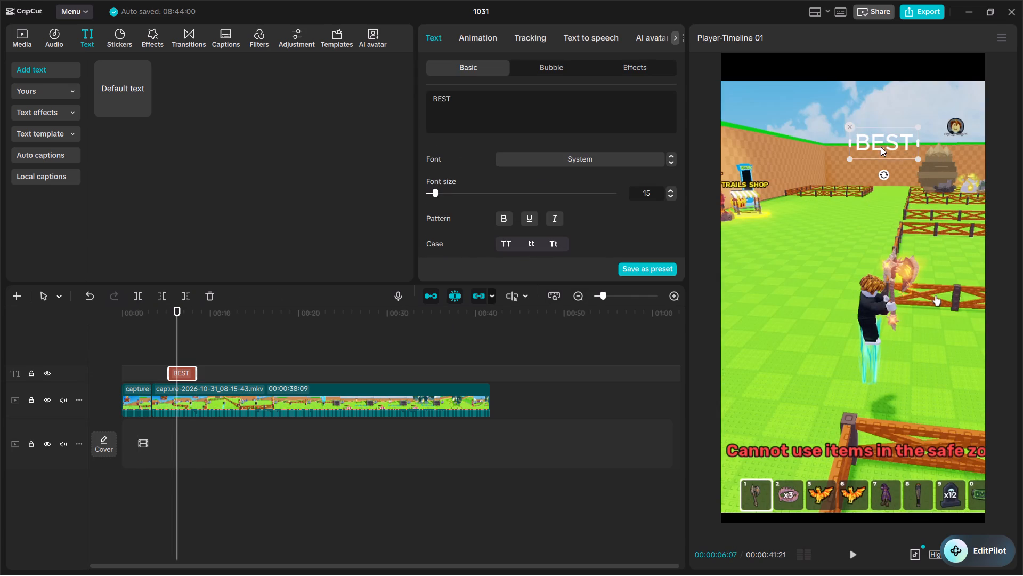
{"action": "left_click_drag", "start_coordinate": [881, 147], "coordinate": [834, 130]}
{"action": "left_click_drag", "start_coordinate": [869, 142], "coordinate": [1004, 197]}
{"action": "left_click_drag", "start_coordinate": [883, 140], "coordinate": [897, 142]}
Shift the BEST text clip earlier on its track so it ends at 00:00:07:22, and play back its entrance.
{"action": "left_click", "coordinate": [151, 352]}
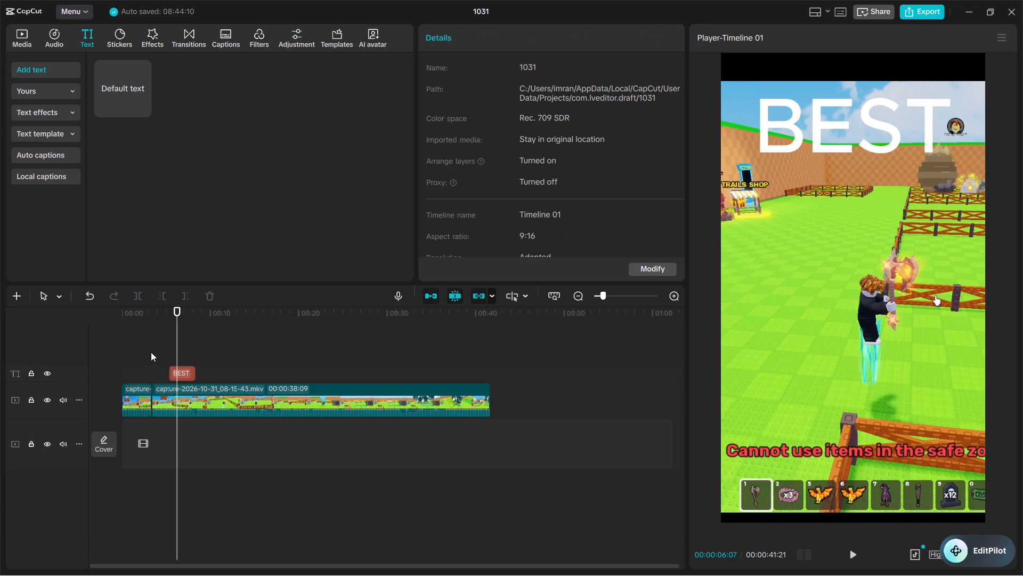
{"action": "key", "text": "space"}
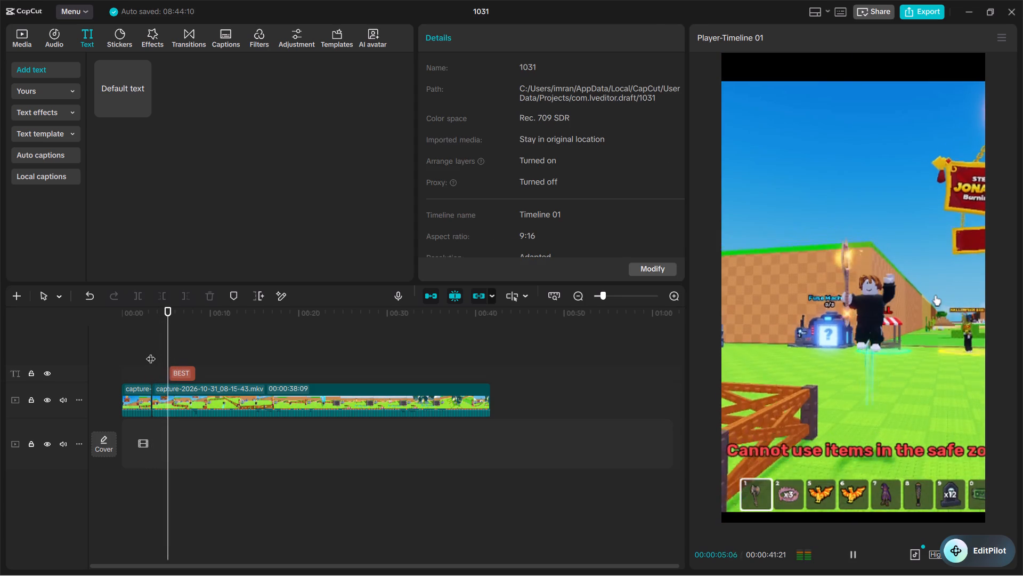
{"action": "key", "text": "space"}
{"action": "left_click_drag", "start_coordinate": [151, 357], "coordinate": [158, 358]}
{"action": "left_click", "coordinate": [190, 365]}
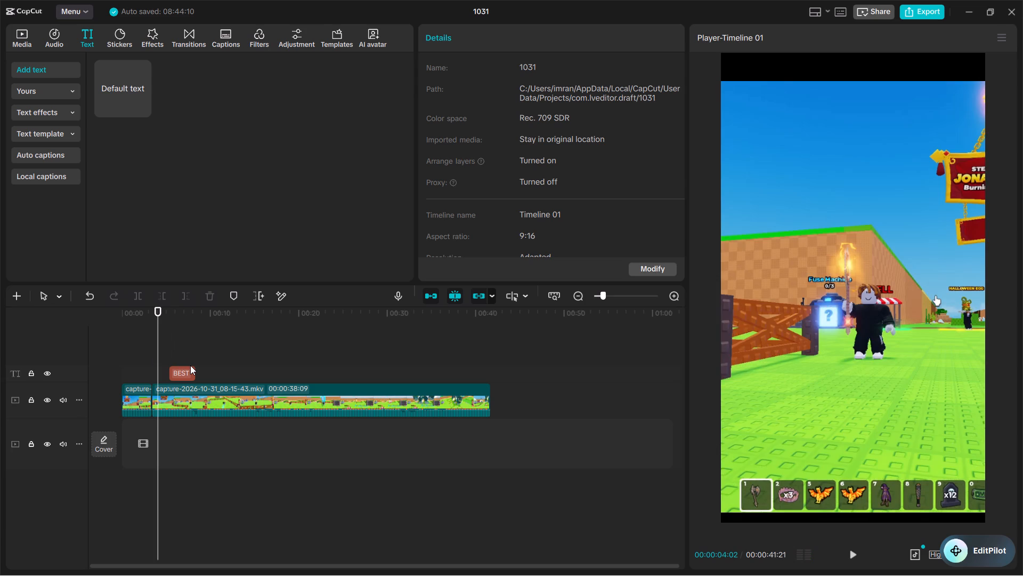
{"action": "left_click", "coordinate": [184, 368]}
{"action": "left_click_drag", "start_coordinate": [184, 368], "coordinate": [181, 368]}
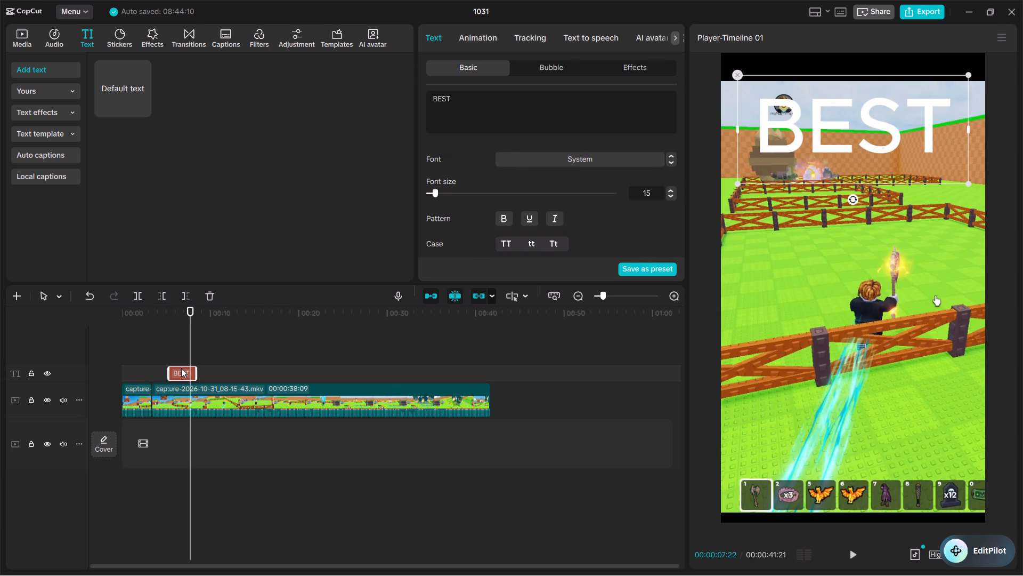
{"action": "left_click_drag", "start_coordinate": [181, 368], "coordinate": [177, 368]}
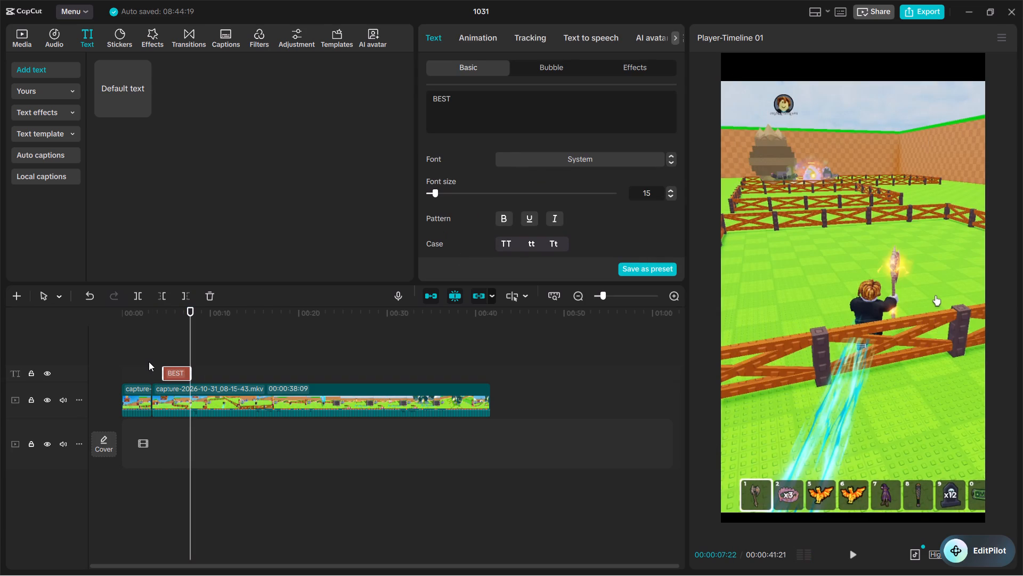
{"action": "left_click", "coordinate": [149, 362]}
{"action": "key", "text": "space"}
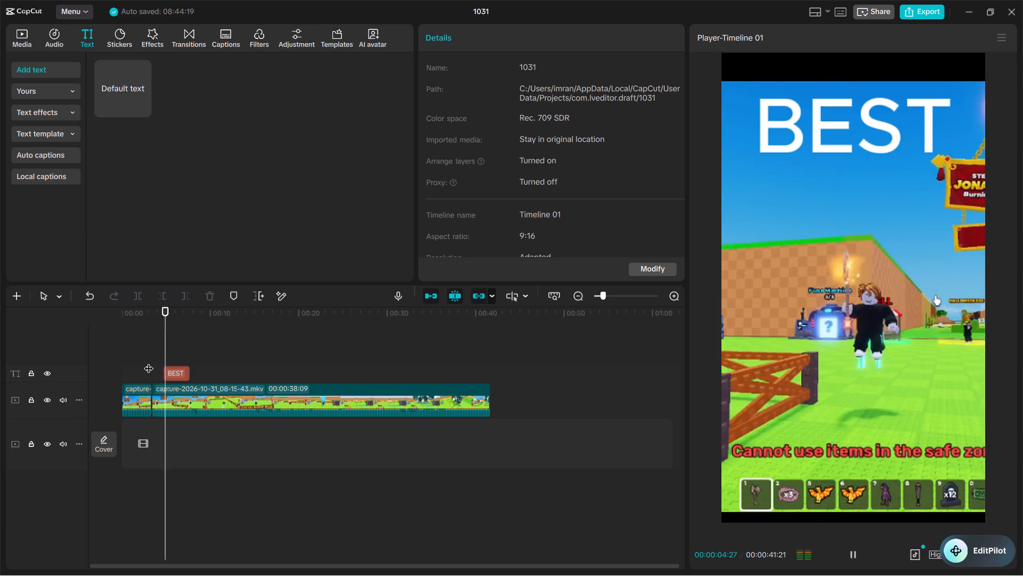
{"action": "key", "text": "space"}
Examine the BEST text's font, preset style and transform settings.
{"action": "left_click", "coordinate": [794, 149]}
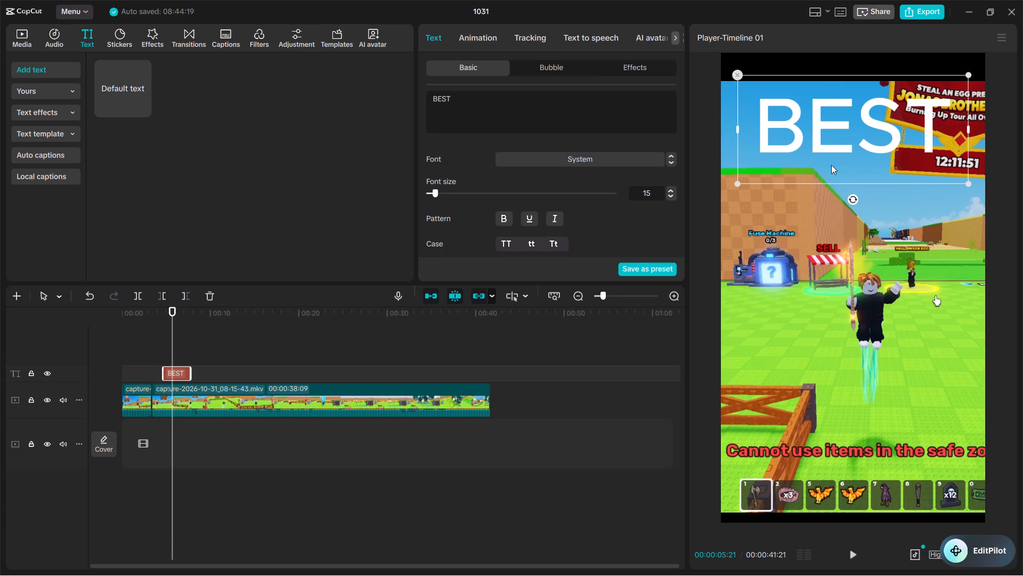
{"action": "left_click", "coordinate": [687, 111]}
{"action": "left_click_drag", "start_coordinate": [678, 100], "coordinate": [677, 121]}
{"action": "left_click_drag", "start_coordinate": [680, 111], "coordinate": [692, 144]}
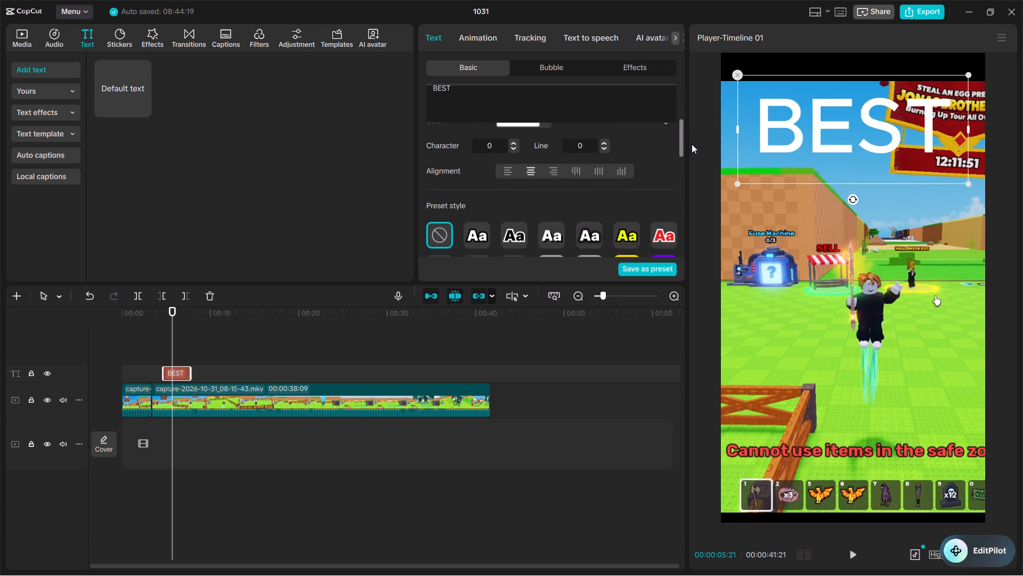
{"action": "left_click_drag", "start_coordinate": [692, 144], "coordinate": [689, 198]}
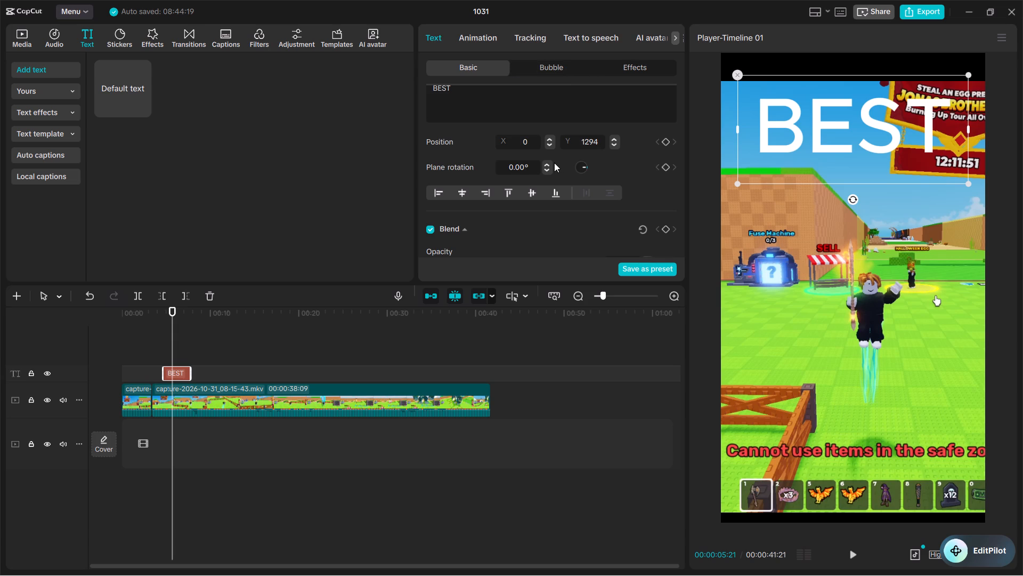
{"action": "scroll", "coordinate": [538, 167], "scroll_direction": "up", "scroll_amount": 3}
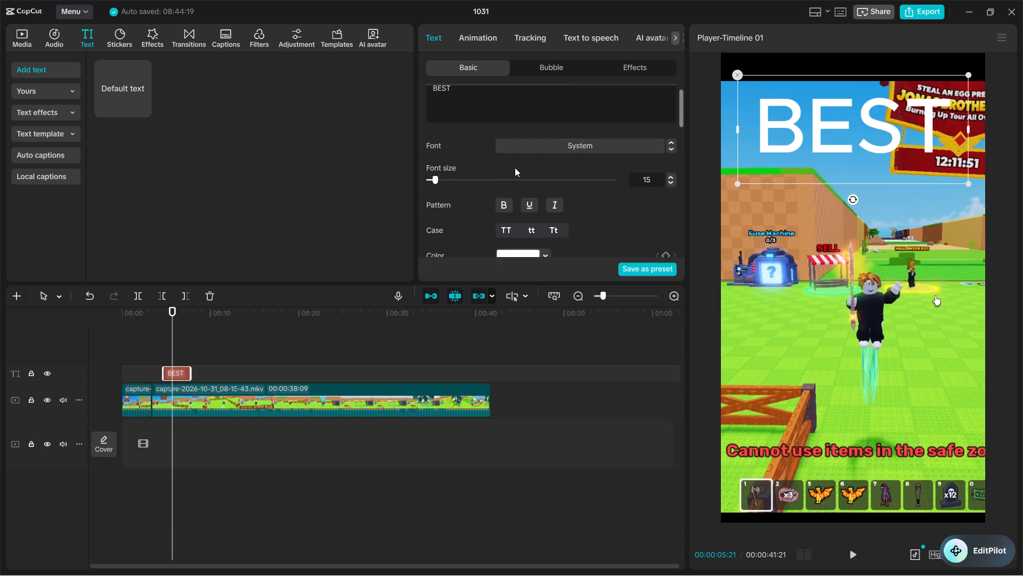
{"action": "scroll", "coordinate": [515, 167], "scroll_direction": "up", "scroll_amount": 2}
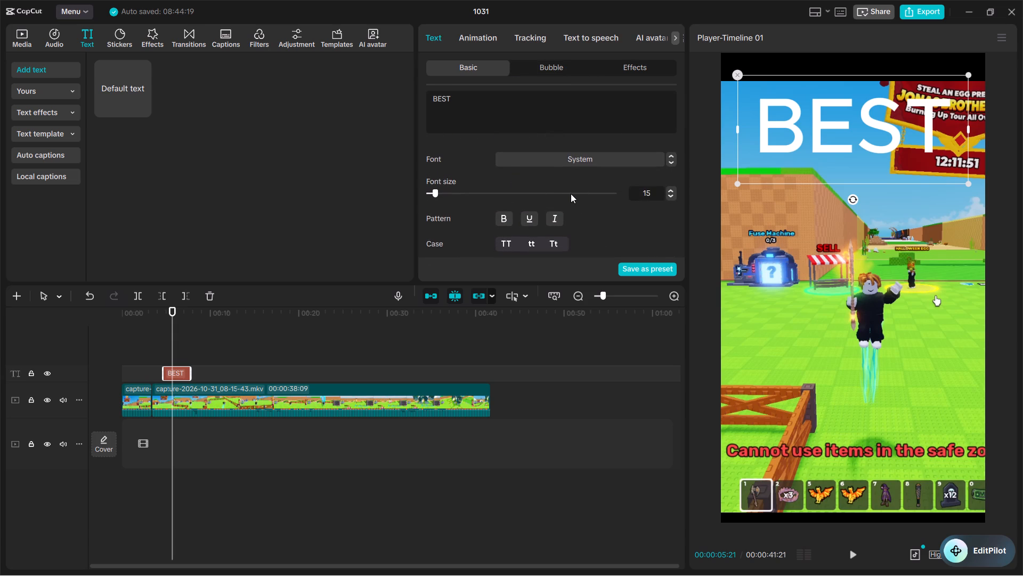
{"action": "scroll", "coordinate": [571, 194], "scroll_direction": "down", "scroll_amount": 2}
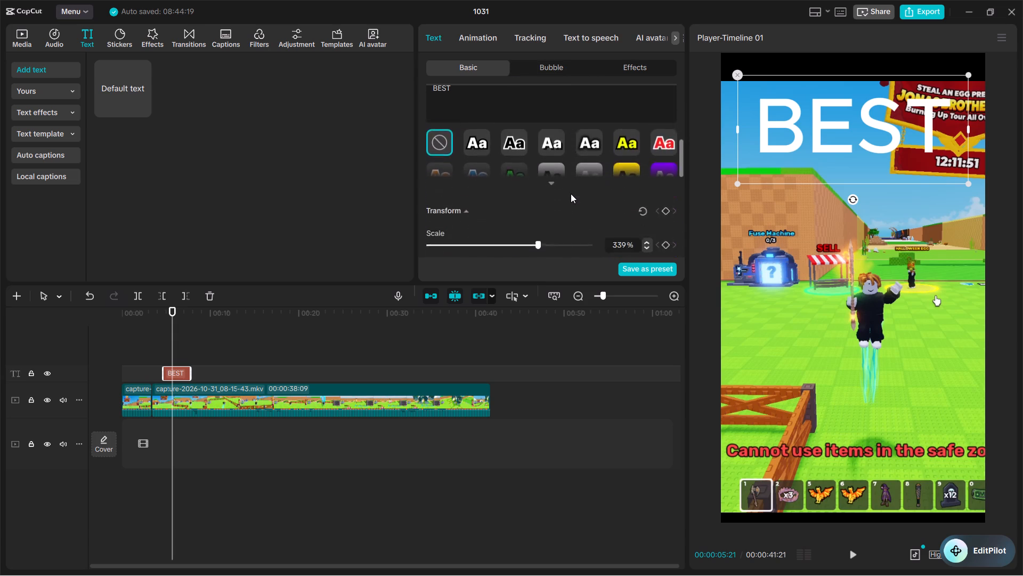
{"action": "scroll", "coordinate": [571, 194], "scroll_direction": "down", "scroll_amount": 1}
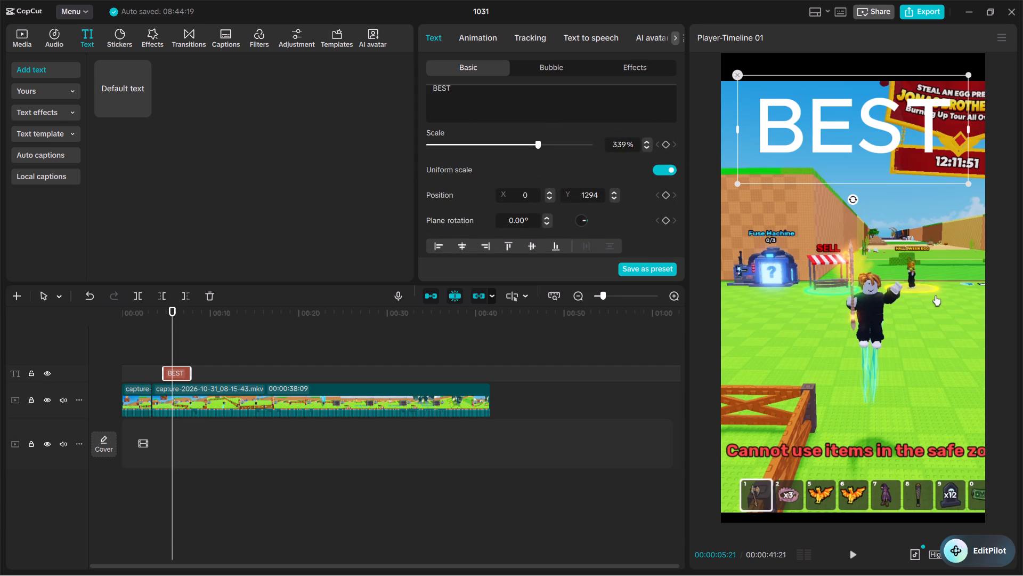
Add a scale keyframe to the BEST text at 00:00:05:01 and set its scale to 31%.
{"action": "key", "text": "ctrl+plus"}
{"action": "key", "text": "ctrl+plus"}
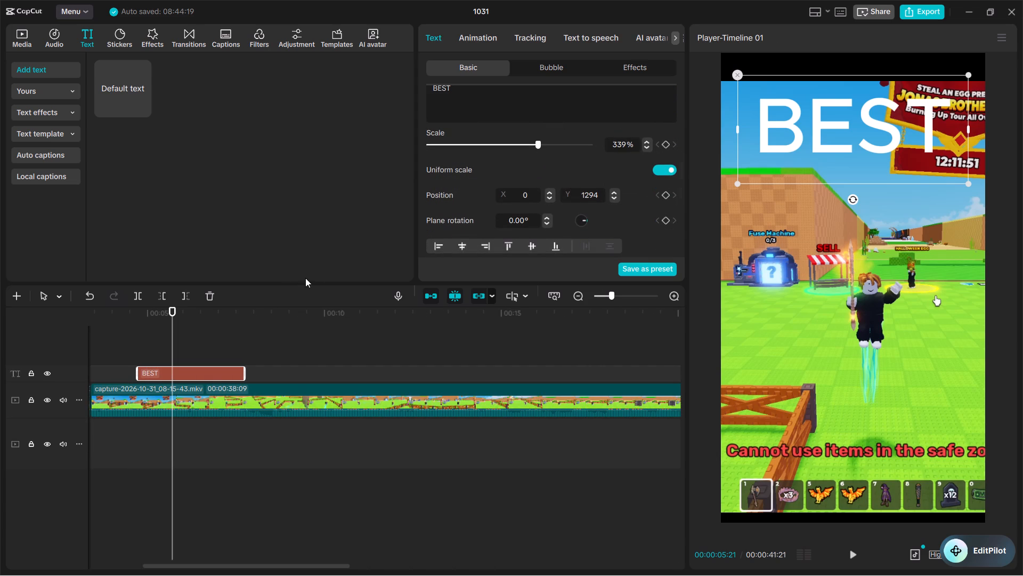
{"action": "left_click", "coordinate": [149, 341]}
{"action": "left_click", "coordinate": [151, 375]}
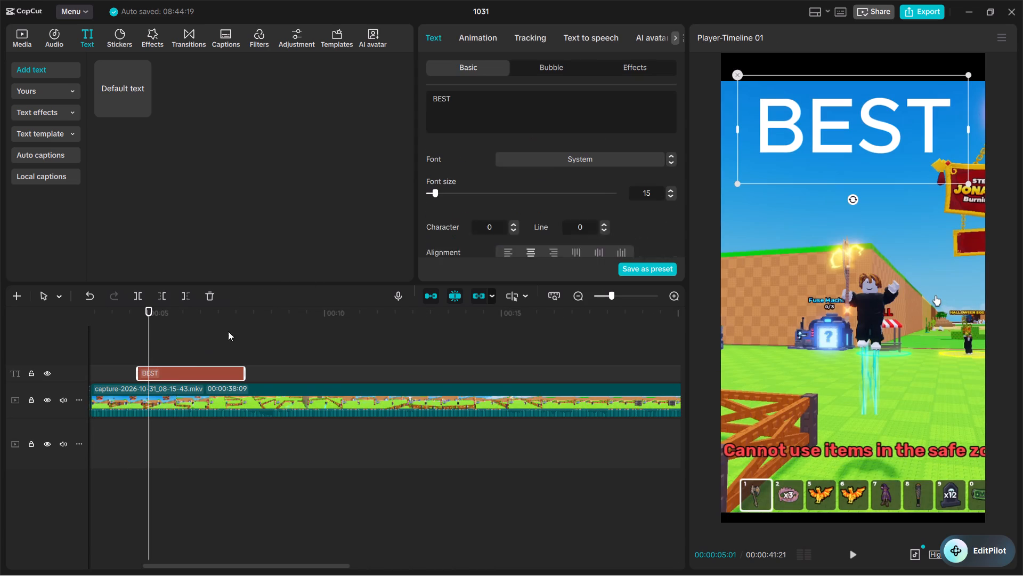
{"action": "scroll", "coordinate": [590, 167], "scroll_direction": "down", "scroll_amount": 1}
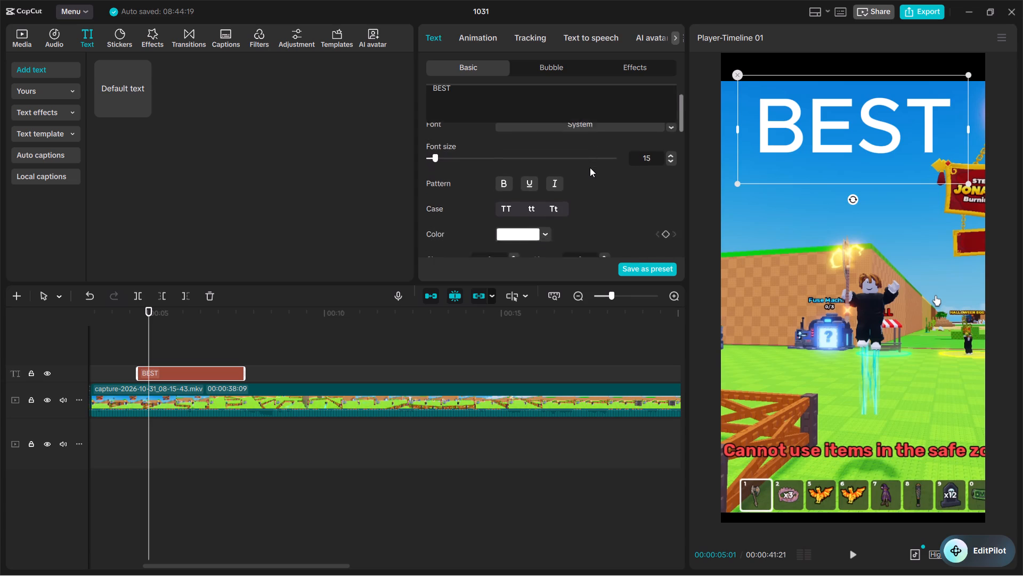
{"action": "scroll", "coordinate": [590, 167], "scroll_direction": "down", "scroll_amount": 2}
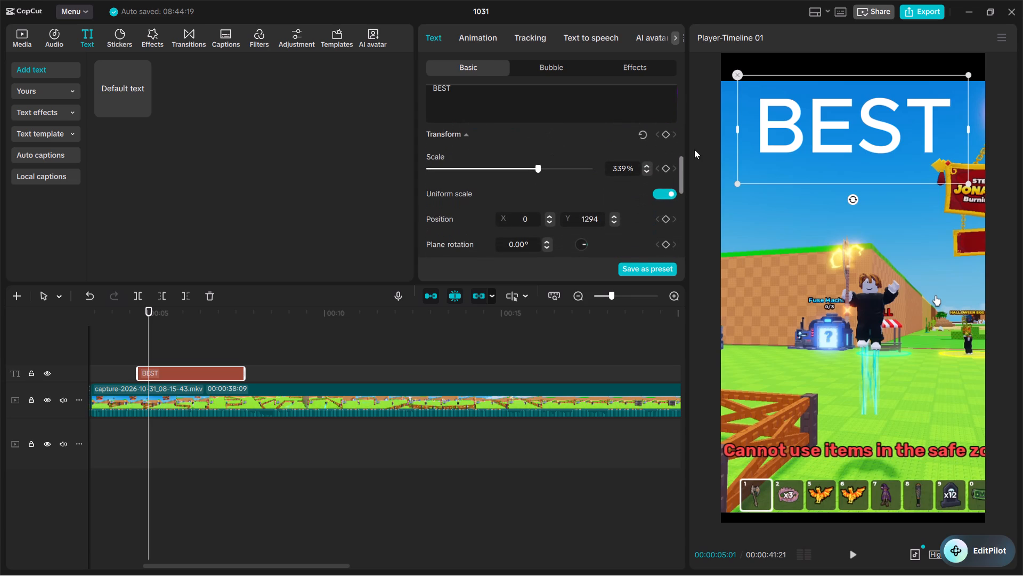
{"action": "left_click", "coordinate": [664, 173]}
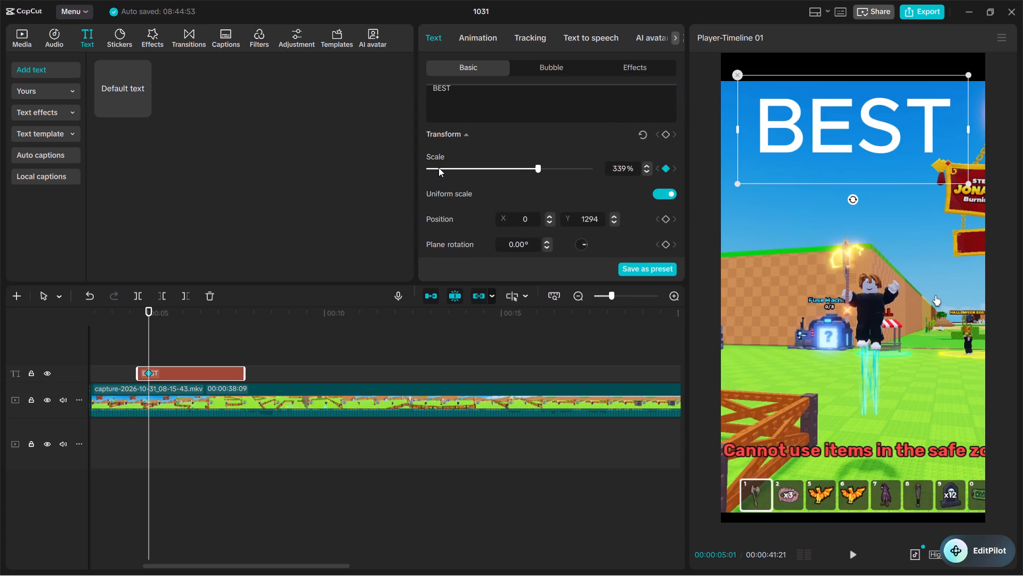
{"action": "left_click", "coordinate": [439, 167]}
Add a second scale keyframe to the BEST text at 00:00:05:06 and set its scale to 361%.
{"action": "key", "text": "ctrl+plus"}
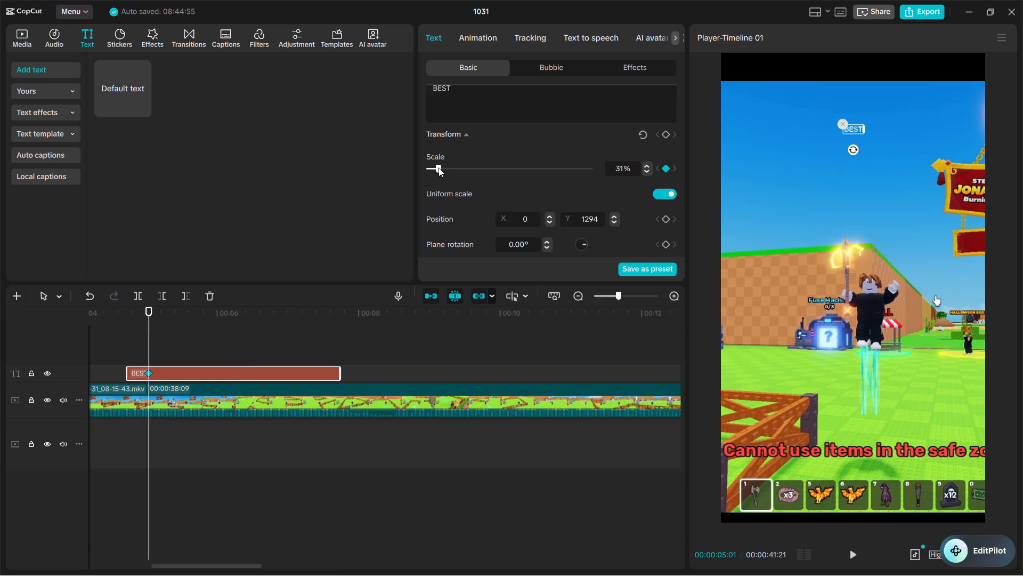
{"action": "key", "text": "ctrl+plus"}
{"action": "left_click", "coordinate": [201, 342]}
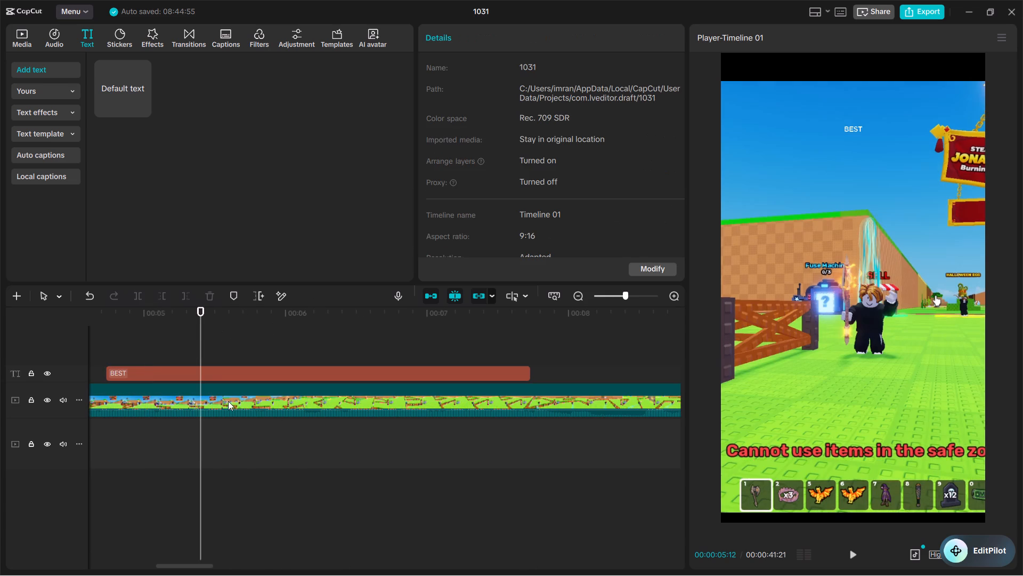
{"action": "left_click", "coordinate": [173, 334]}
{"action": "left_click", "coordinate": [175, 371]}
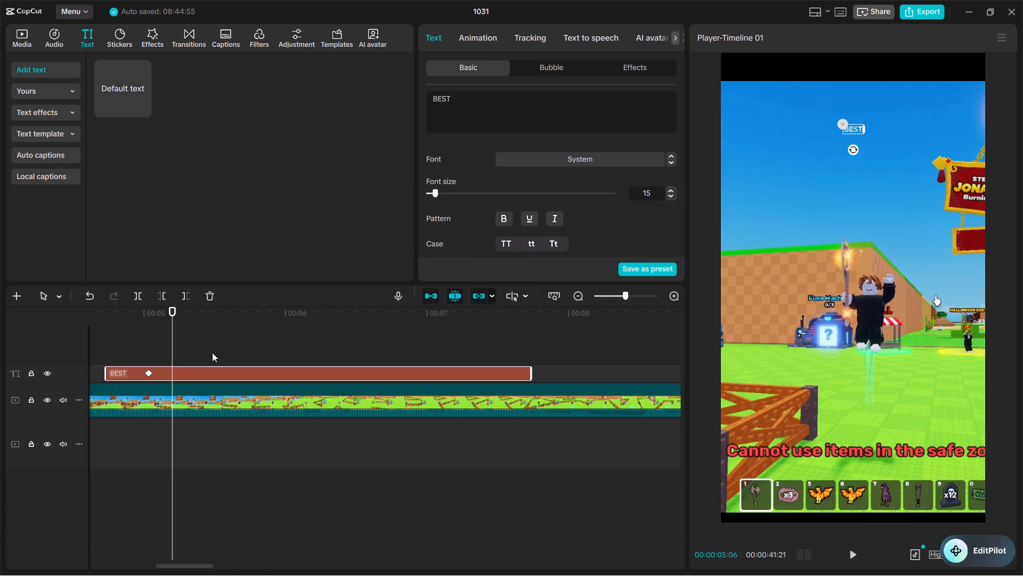
{"action": "scroll", "coordinate": [548, 207], "scroll_direction": "down", "scroll_amount": 1}
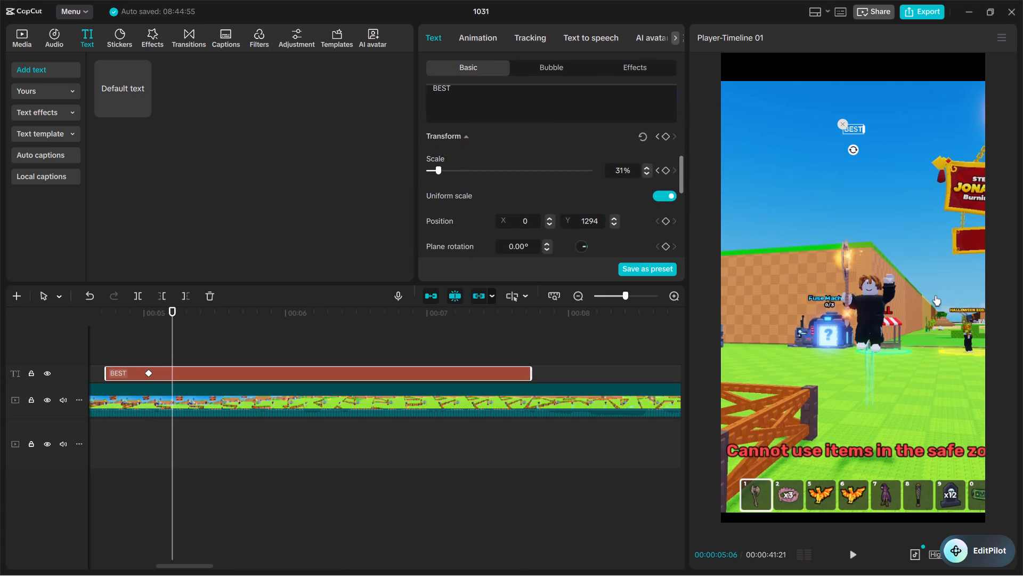
{"action": "left_click", "coordinate": [664, 170]}
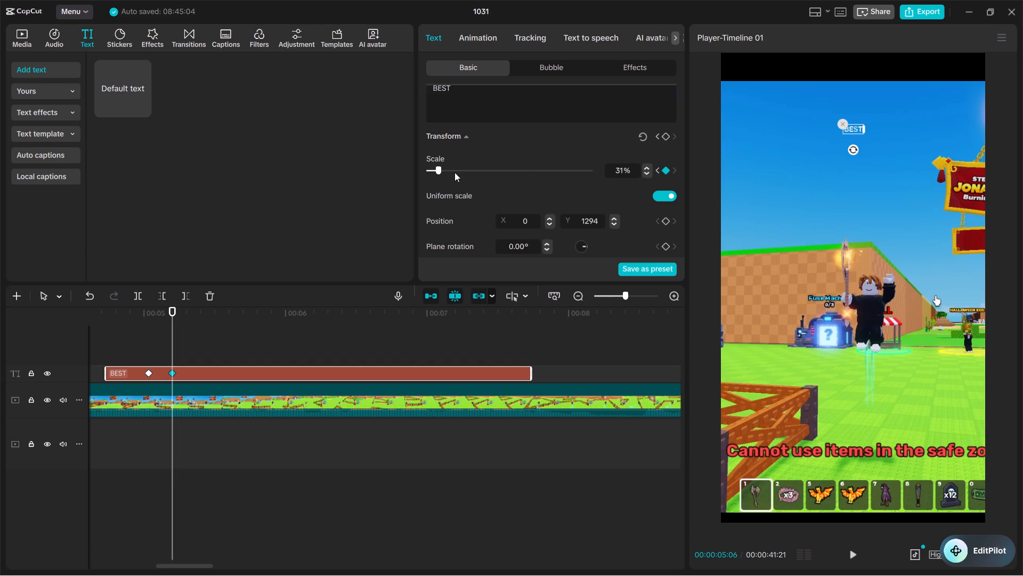
{"action": "left_click", "coordinate": [454, 172]}
{"action": "left_click", "coordinate": [478, 172]}
{"action": "left_click", "coordinate": [497, 172]}
{"action": "left_click", "coordinate": [510, 172]}
{"action": "left_click", "coordinate": [541, 179]}
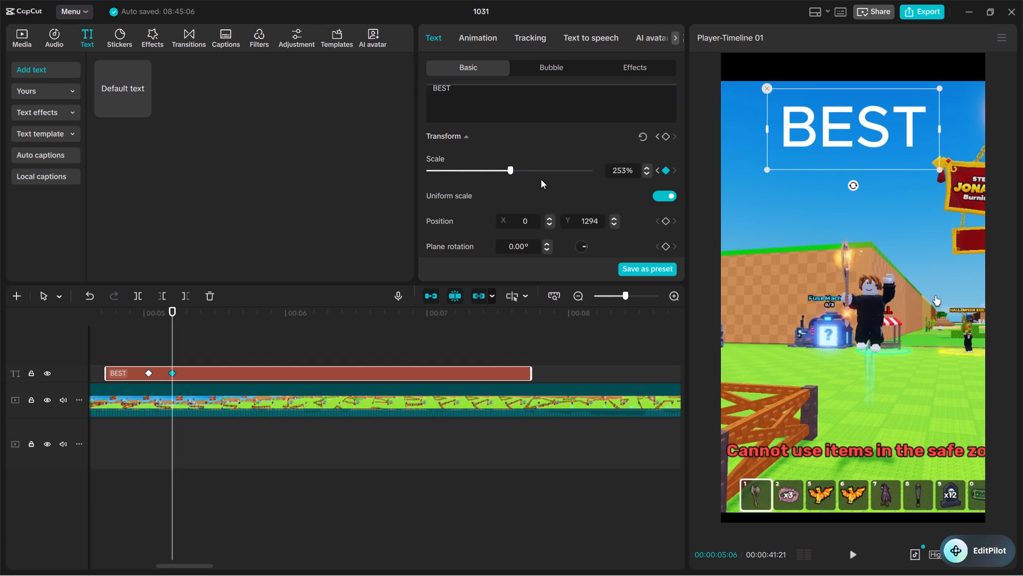
{"action": "left_click", "coordinate": [537, 178]}
{"action": "left_click", "coordinate": [545, 170]}
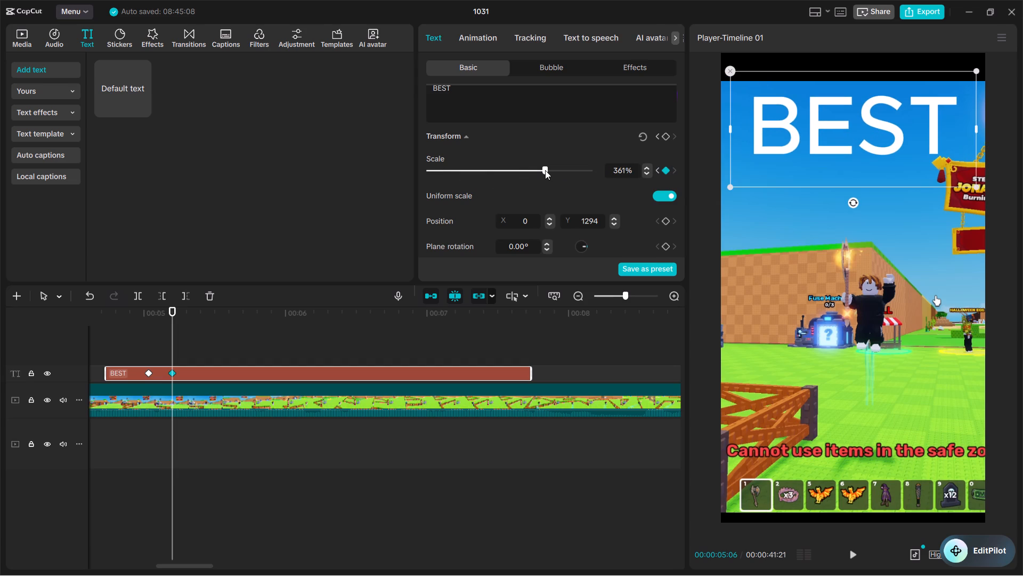
Play the edit from the start through the BEST text to review its scale animation.
{"action": "left_click", "coordinate": [119, 327]}
{"action": "left_click_drag", "start_coordinate": [119, 327], "coordinate": [0, 368]}
{"action": "key", "text": "space"}
{"action": "key", "text": "ctrl+minus"}
{"action": "key", "text": "ctrl+minus"}
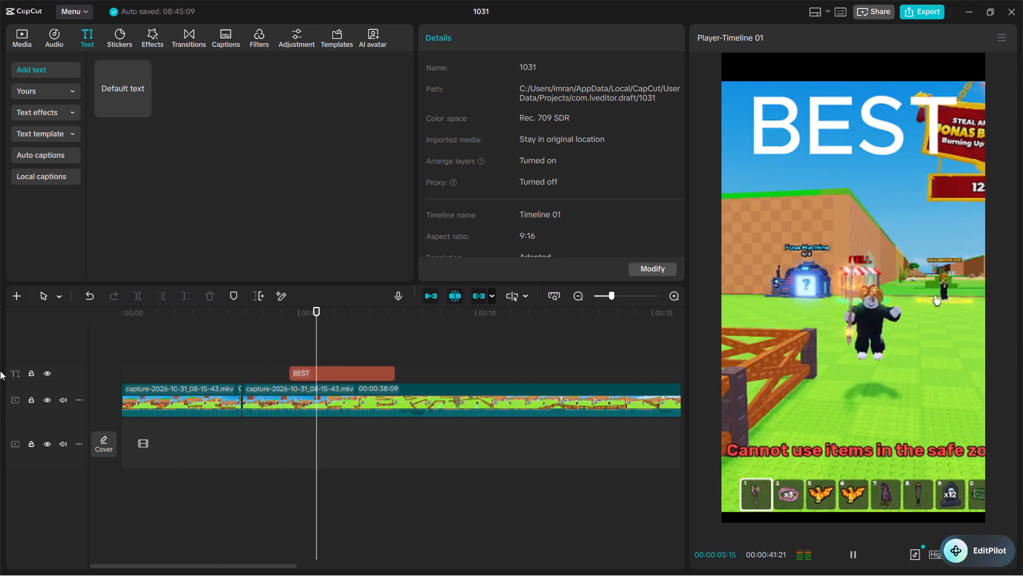
{"action": "key", "text": "space"}
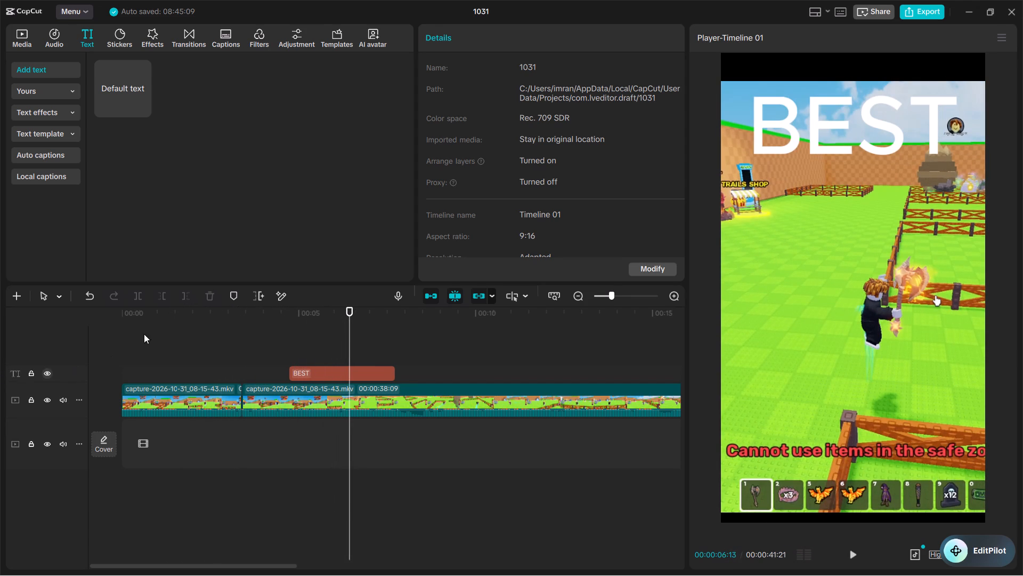
Trim the end of the BEST text clip back to about the 6-second mark.
{"action": "left_click", "coordinate": [330, 380]}
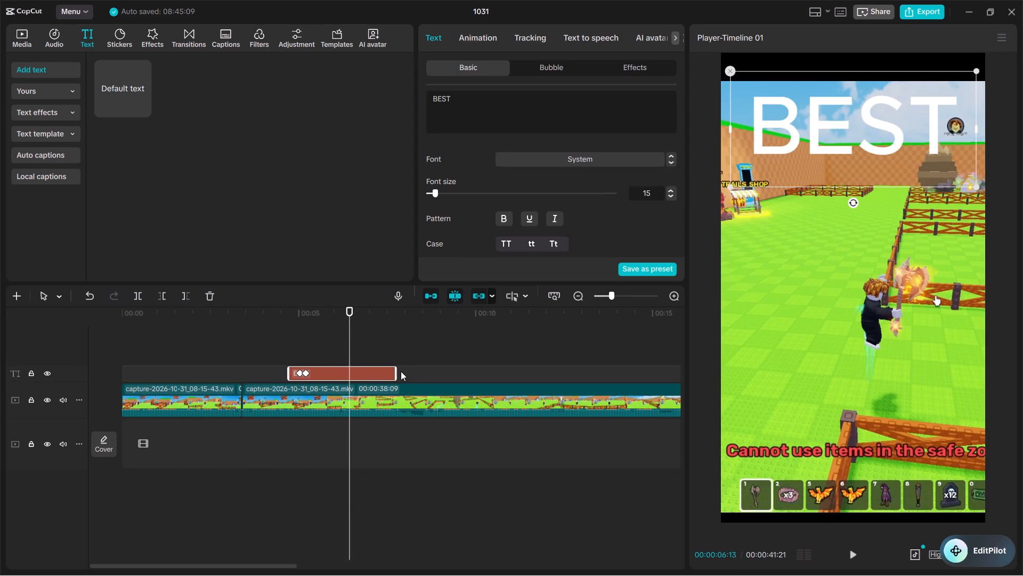
{"action": "left_click_drag", "start_coordinate": [396, 373], "coordinate": [333, 398]}
Play back the BEST title and the footage following it, and return the playhead to 00:00:00:00.
{"action": "left_click", "coordinate": [263, 338]}
{"action": "key", "text": "space"}
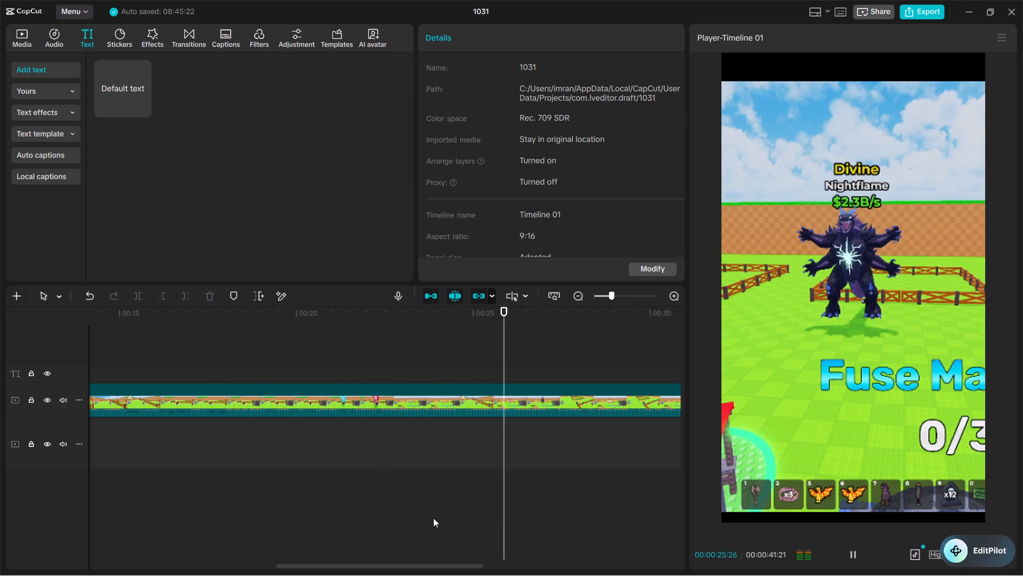
{"action": "key", "text": "space"}
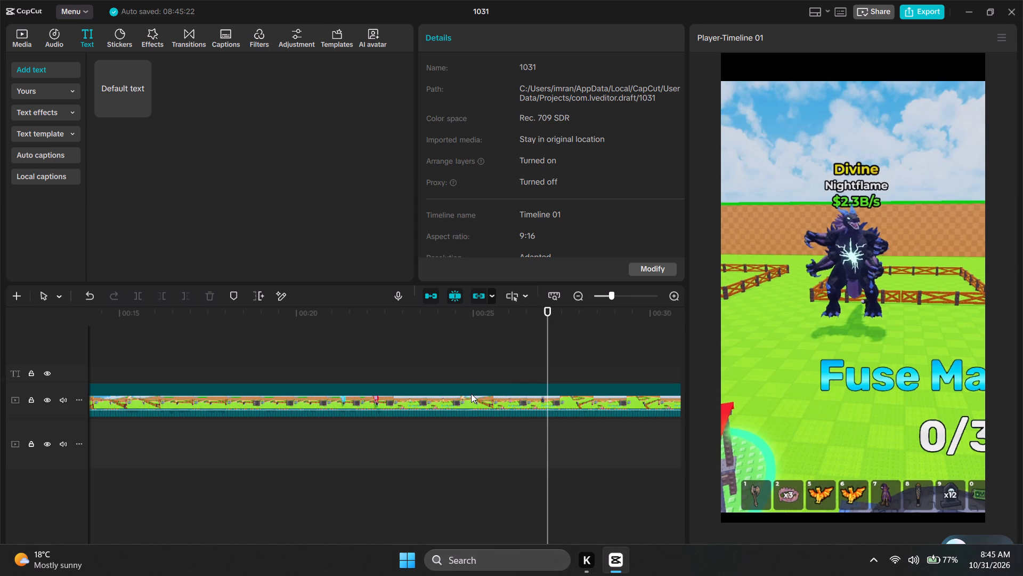
{"action": "left_click", "coordinate": [466, 335]}
{"action": "left_click_drag", "start_coordinate": [466, 335], "coordinate": [2, 531]}
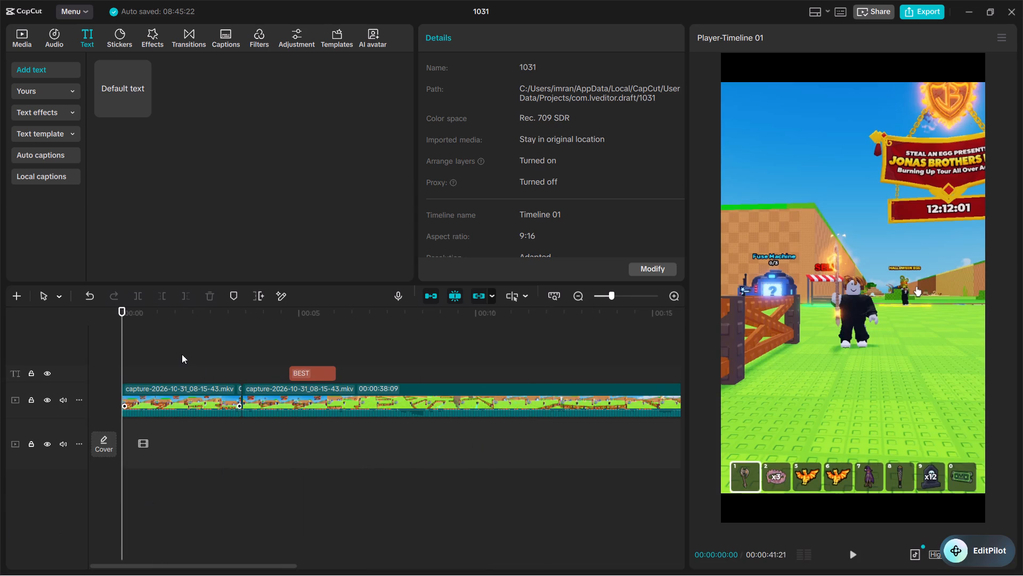
Extract the audio from both gameplay footage clips on the main video track.
{"action": "left_click_drag", "start_coordinate": [182, 354], "coordinate": [219, 454]}
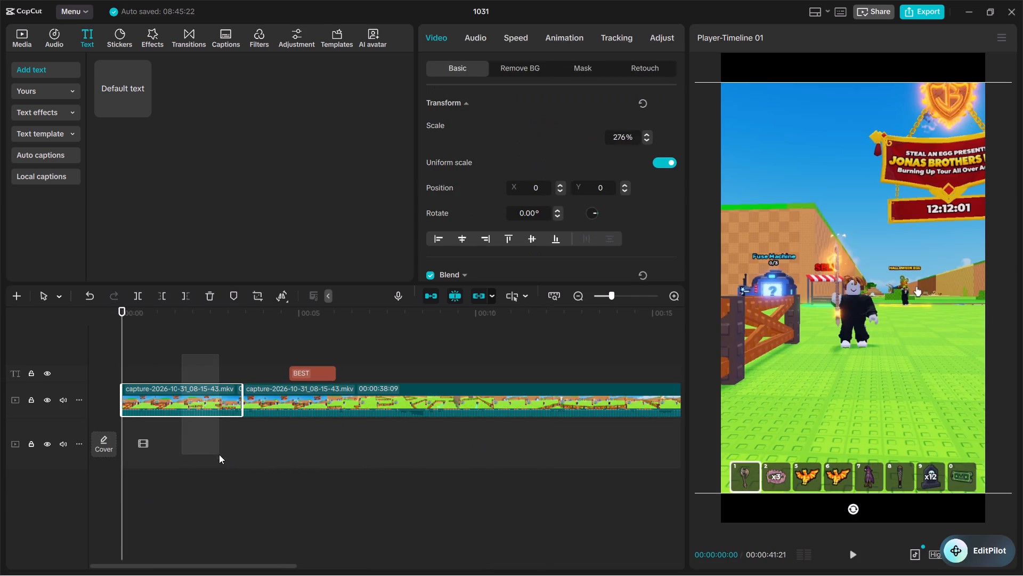
{"action": "left_click_drag", "start_coordinate": [219, 454], "coordinate": [282, 470]}
{"action": "right_click", "coordinate": [221, 398]}
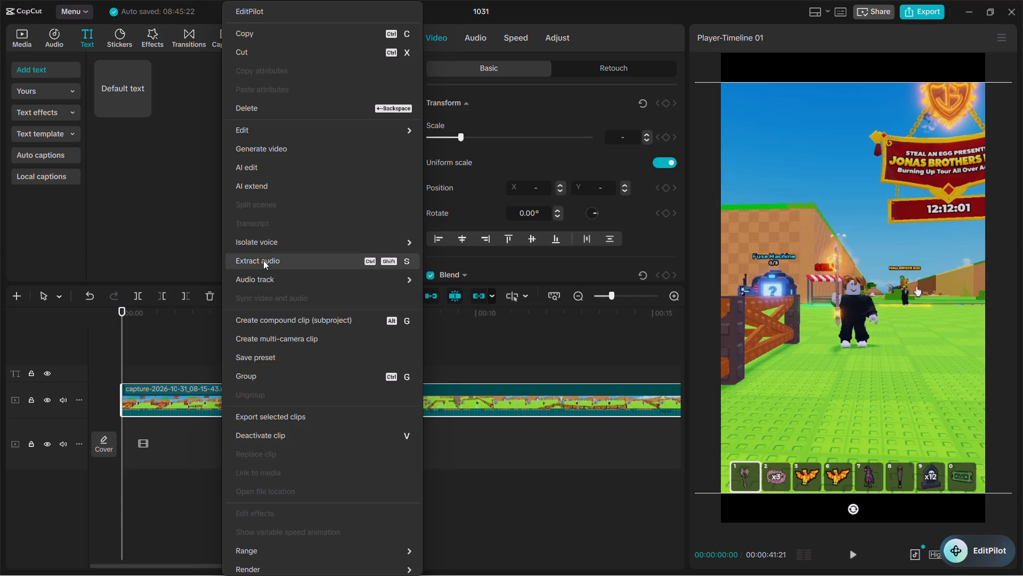
{"action": "left_click", "coordinate": [263, 260]}
Select both extracted audio clips on the audio track and copy them.
{"action": "left_click_drag", "start_coordinate": [217, 459], "coordinate": [338, 501]}
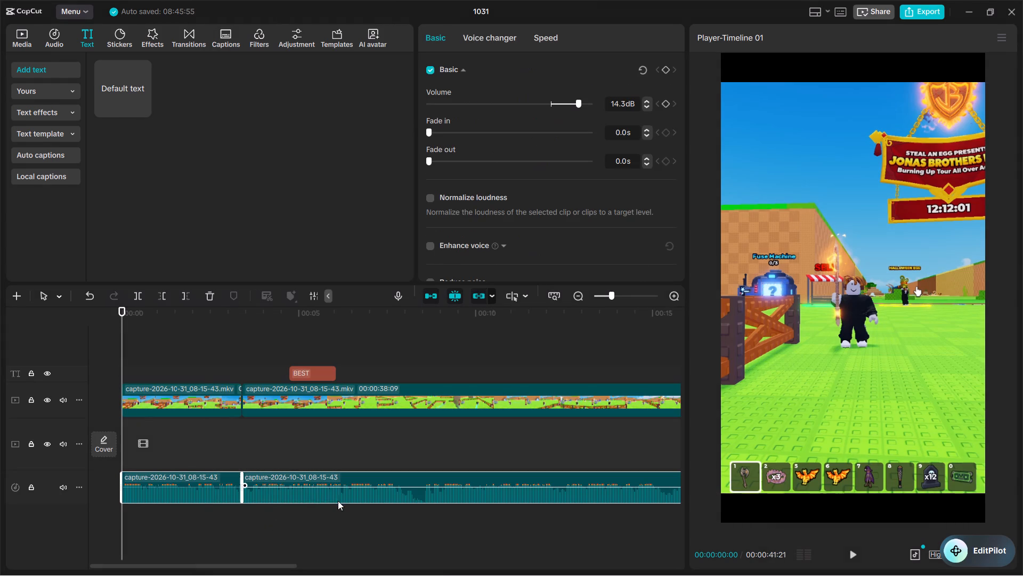
{"action": "key", "text": "ctrl+c"}
{"action": "key", "text": "ctrl+c"}
{"action": "key", "text": "ctrl+c"}
{"action": "key", "text": "ctrl+c"}
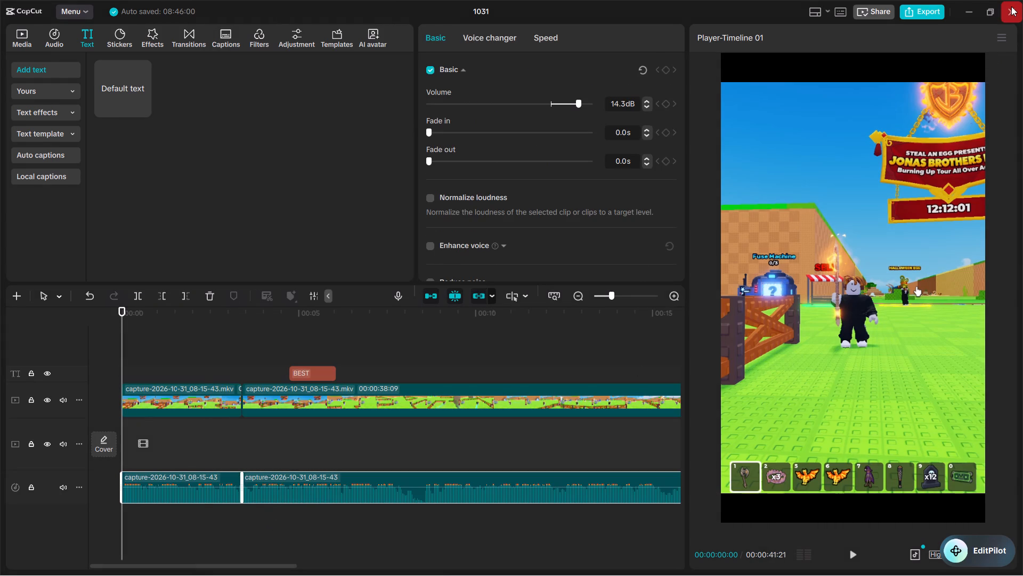
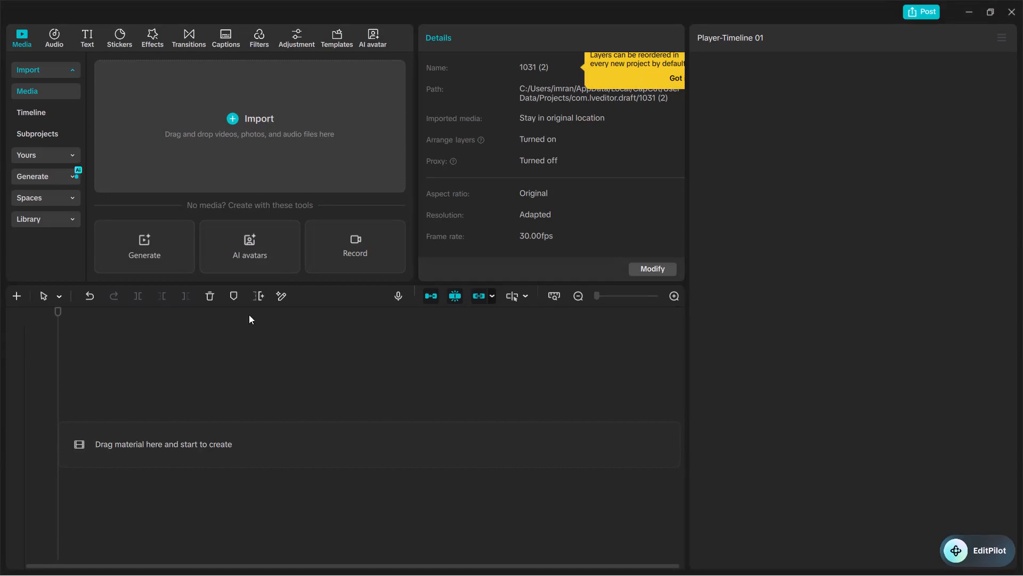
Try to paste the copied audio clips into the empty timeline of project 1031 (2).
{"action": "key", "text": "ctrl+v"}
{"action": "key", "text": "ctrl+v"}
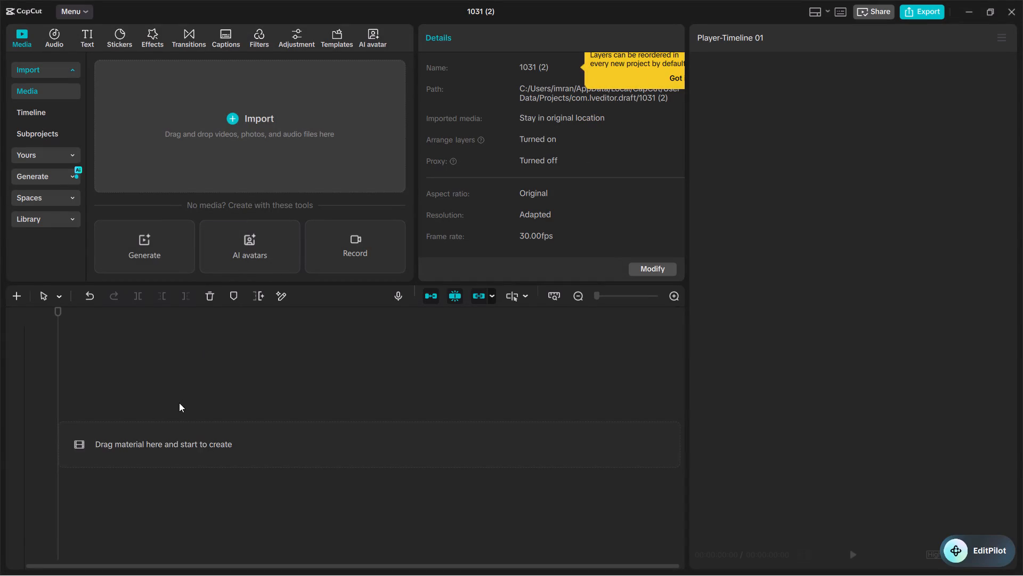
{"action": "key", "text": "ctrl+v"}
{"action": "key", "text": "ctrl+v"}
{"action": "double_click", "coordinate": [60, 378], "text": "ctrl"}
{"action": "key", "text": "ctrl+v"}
Import the recording capture-2026-10-31_08-15-43 from the Videos folder into the project media.
{"action": "left_click", "coordinate": [290, 163]}
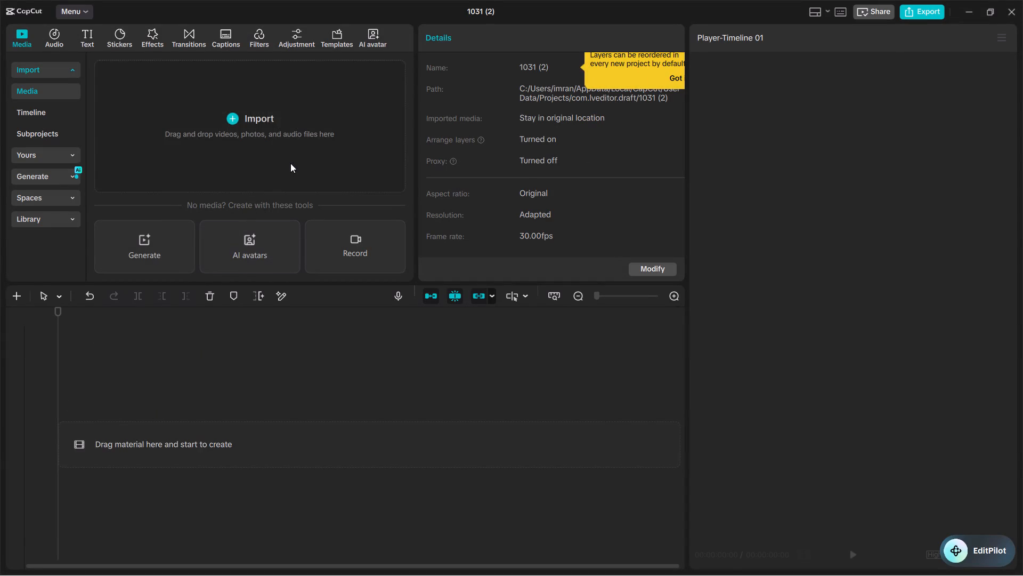
{"action": "left_click", "coordinate": [254, 145]}
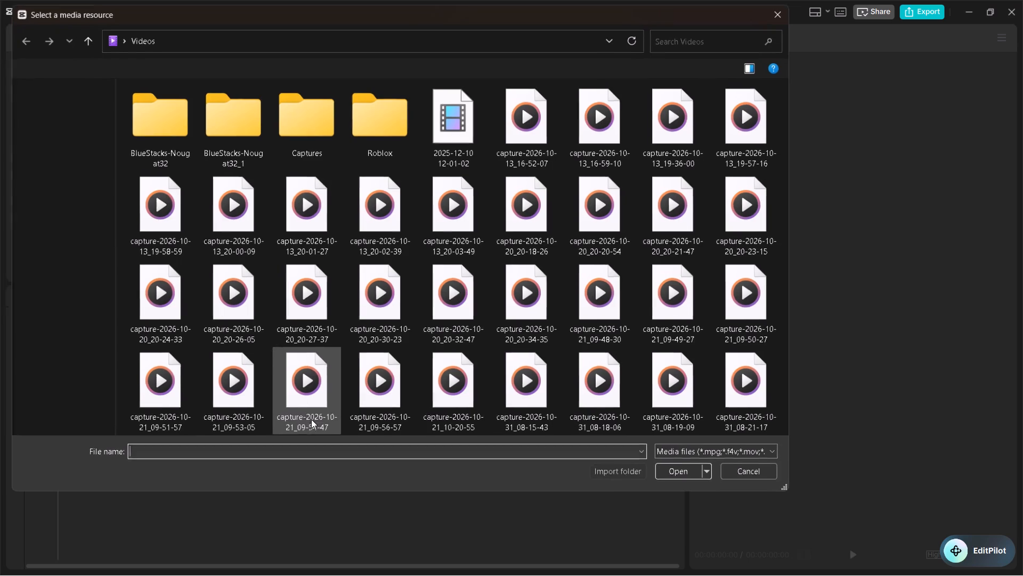
{"action": "left_click", "coordinate": [289, 440]}
{"action": "key", "text": "ctrl+v"}
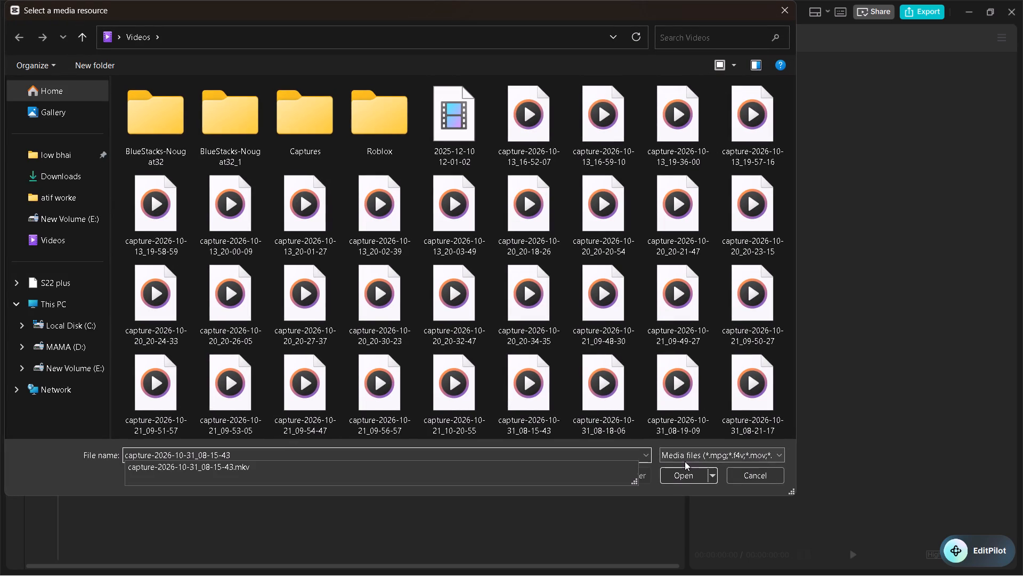
{"action": "left_click", "coordinate": [669, 482]}
{"action": "left_click", "coordinate": [675, 473]}
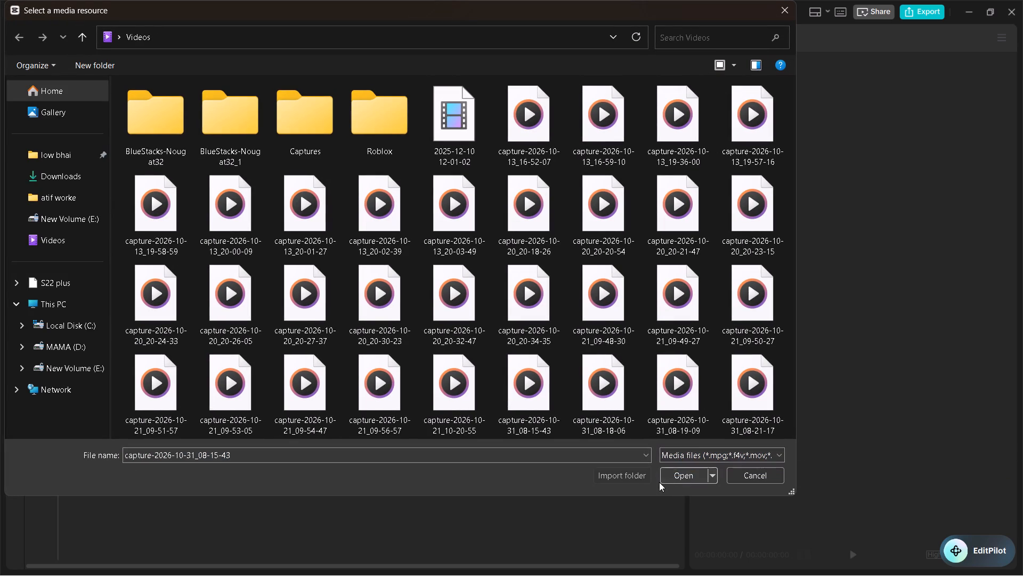
{"action": "left_click", "coordinate": [665, 481]}
Place the imported recording on the main video track at the start of the timeline.
{"action": "left_click_drag", "start_coordinate": [144, 118], "coordinate": [153, 244]}
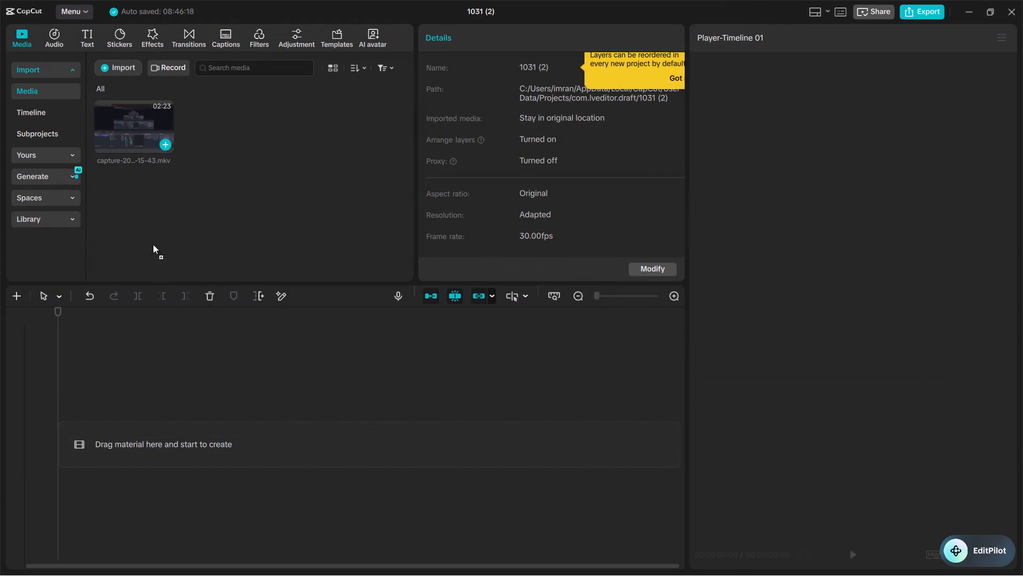
{"action": "left_click_drag", "start_coordinate": [153, 244], "coordinate": [130, 401]}
Extract the audio from the recording on the main track, dismissing the multiple-audio-tracks notice.
{"action": "right_click", "coordinate": [188, 459]}
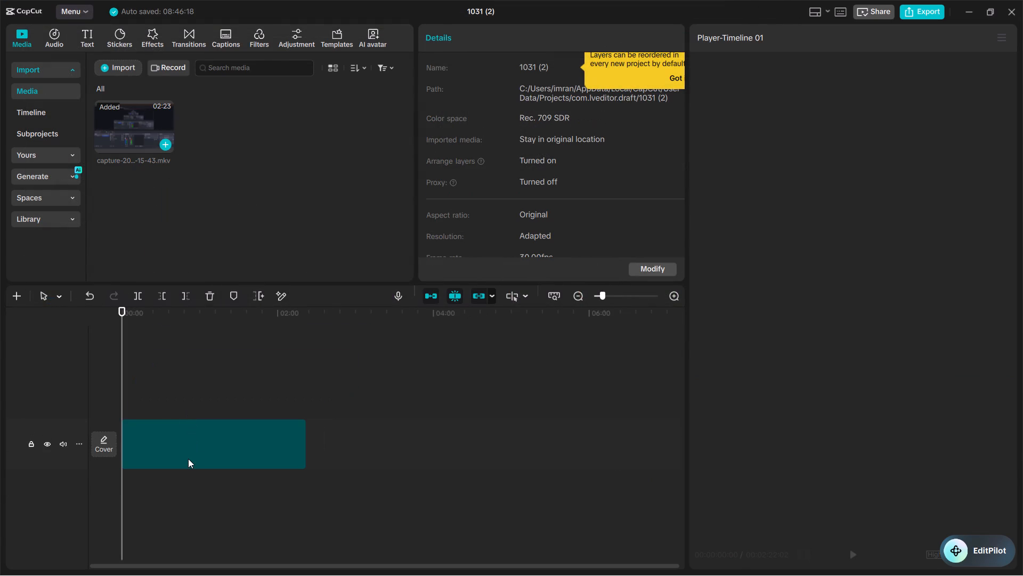
{"action": "right_click", "coordinate": [186, 454]}
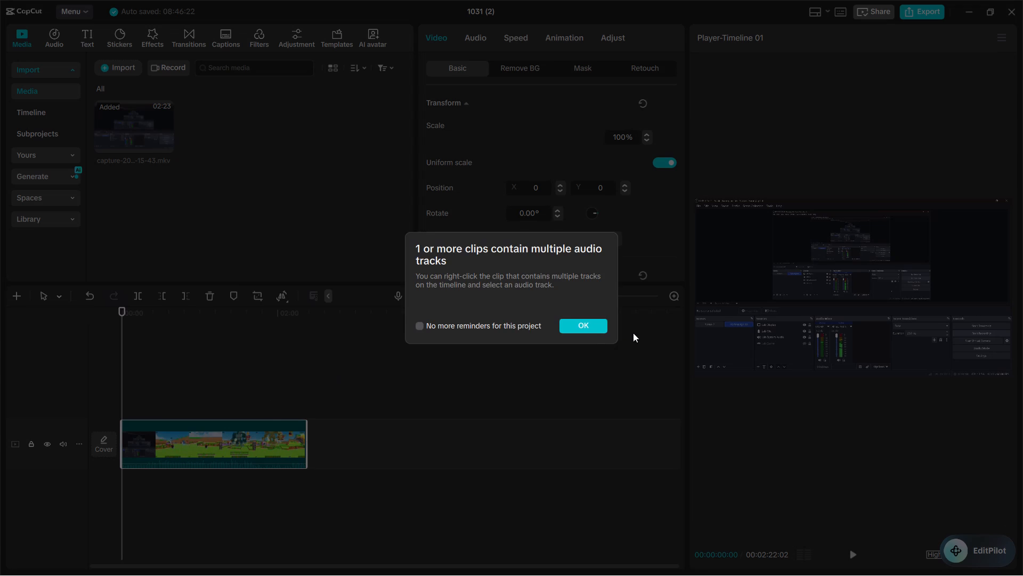
{"action": "left_click", "coordinate": [591, 329]}
{"action": "right_click", "coordinate": [251, 436]}
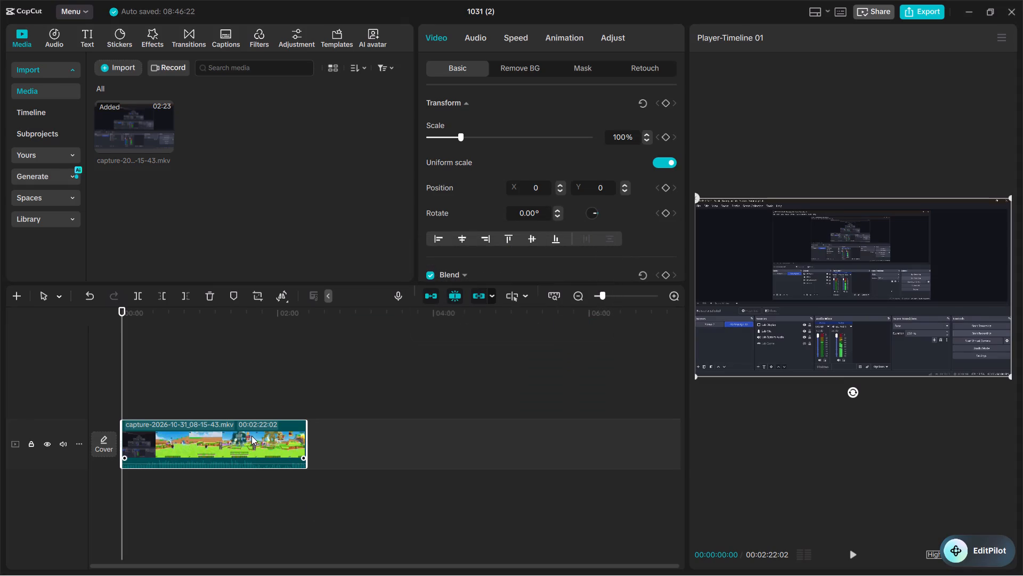
{"action": "left_click", "coordinate": [307, 266]}
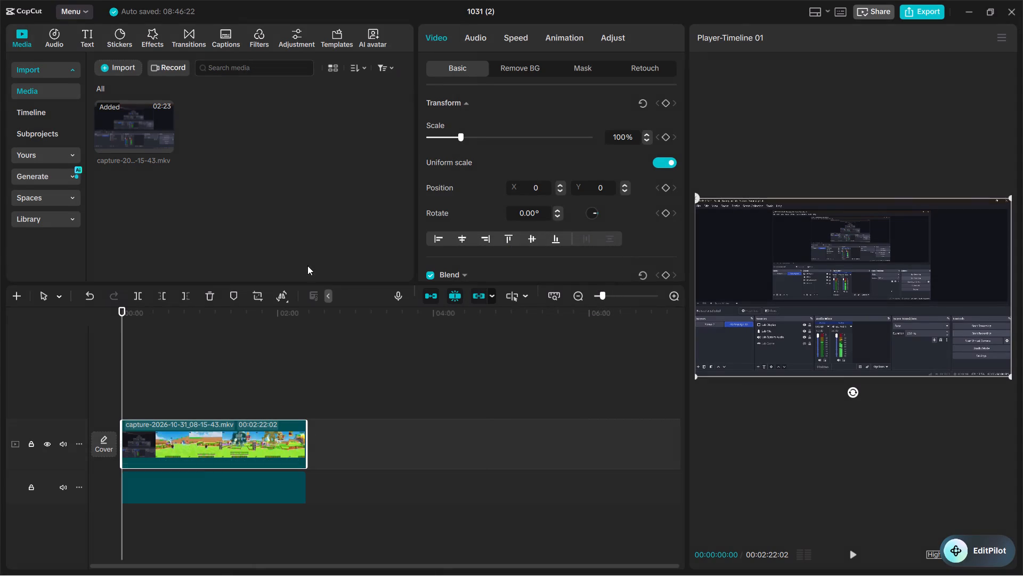
Scrub through the footage on the timeline and return the playhead to 00:00:00:00.
{"action": "left_click", "coordinate": [244, 415]}
{"action": "left_click", "coordinate": [158, 401]}
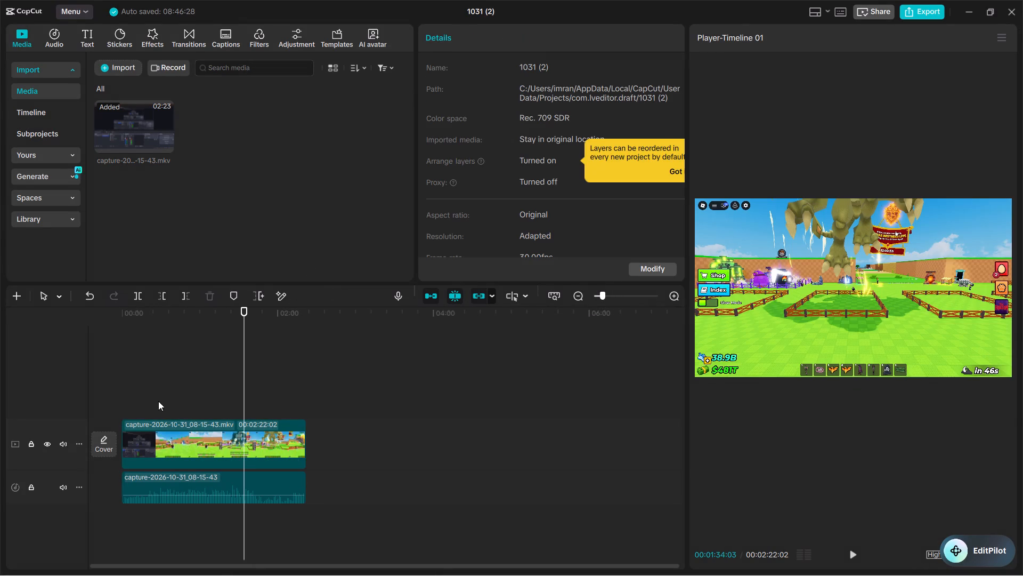
{"action": "left_click", "coordinate": [172, 477]}
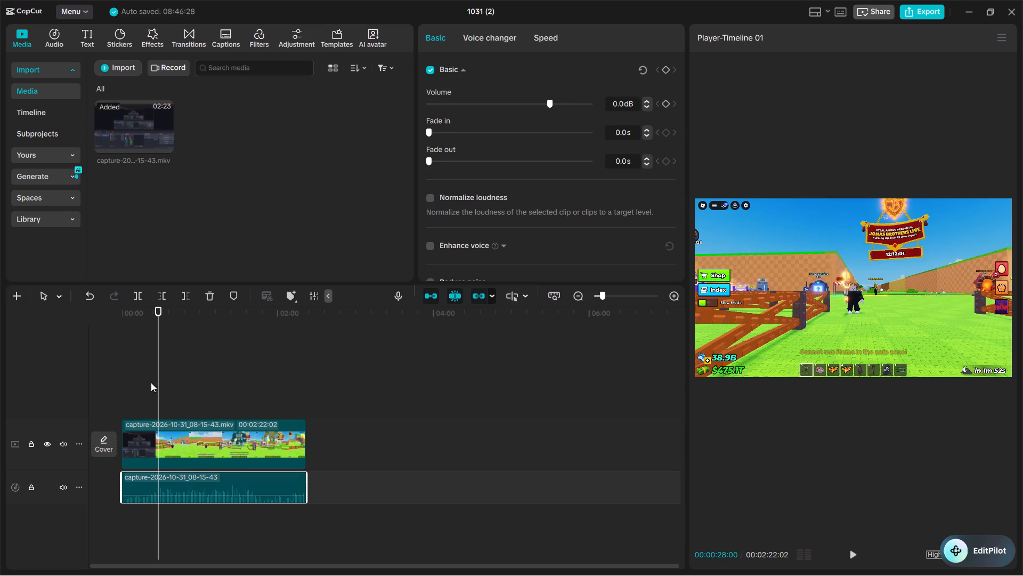
{"action": "left_click", "coordinate": [151, 382]}
{"action": "left_click_drag", "start_coordinate": [151, 382], "coordinate": [199, 394]}
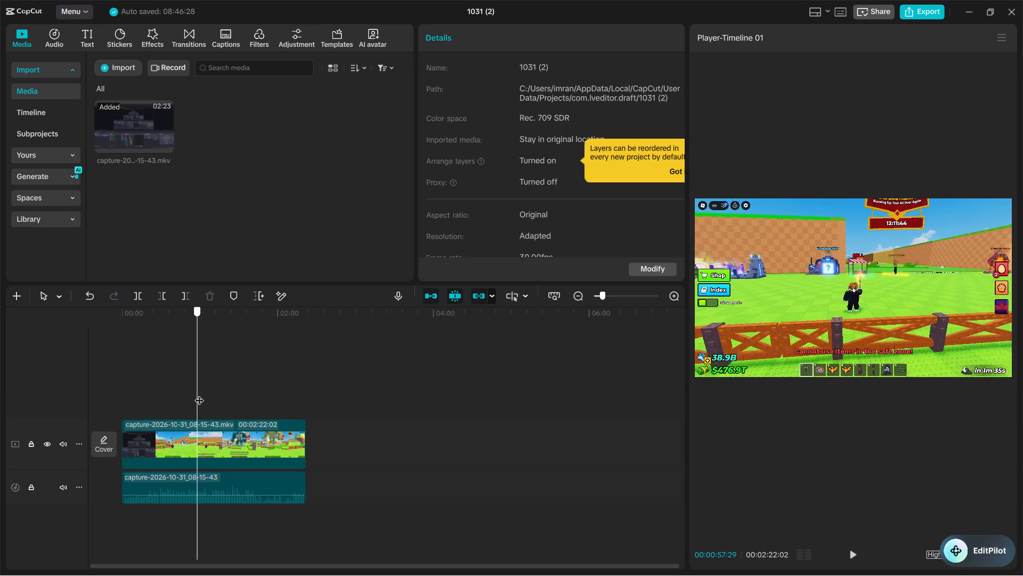
{"action": "left_click_drag", "start_coordinate": [199, 394], "coordinate": [111, 394]}
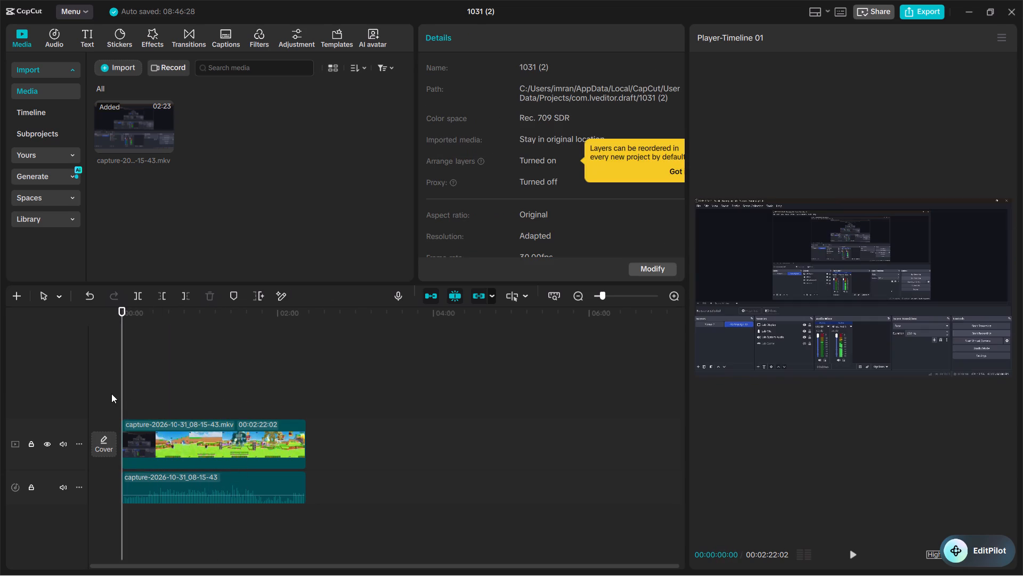
Delete the video clip from the main track, keeping only its extracted audio.
{"action": "left_click", "coordinate": [209, 436]}
{"action": "key", "text": "BackSpace"}
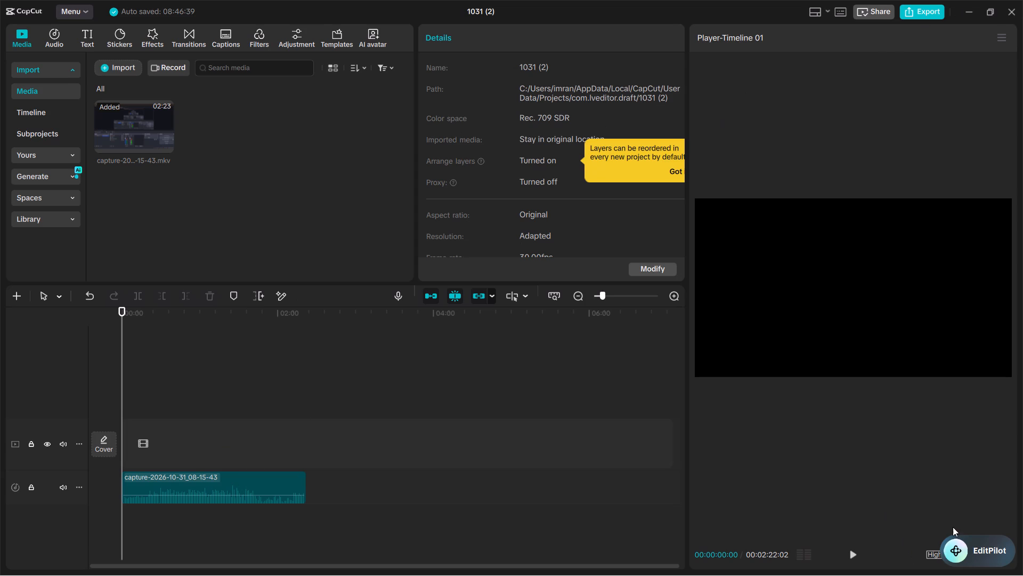
Move the floating EditPilot widget off the player controls and set the project's aspect ratio to 9:16.
{"action": "left_click_drag", "start_coordinate": [960, 555], "coordinate": [764, 140]}
{"action": "left_click", "coordinate": [993, 559]}
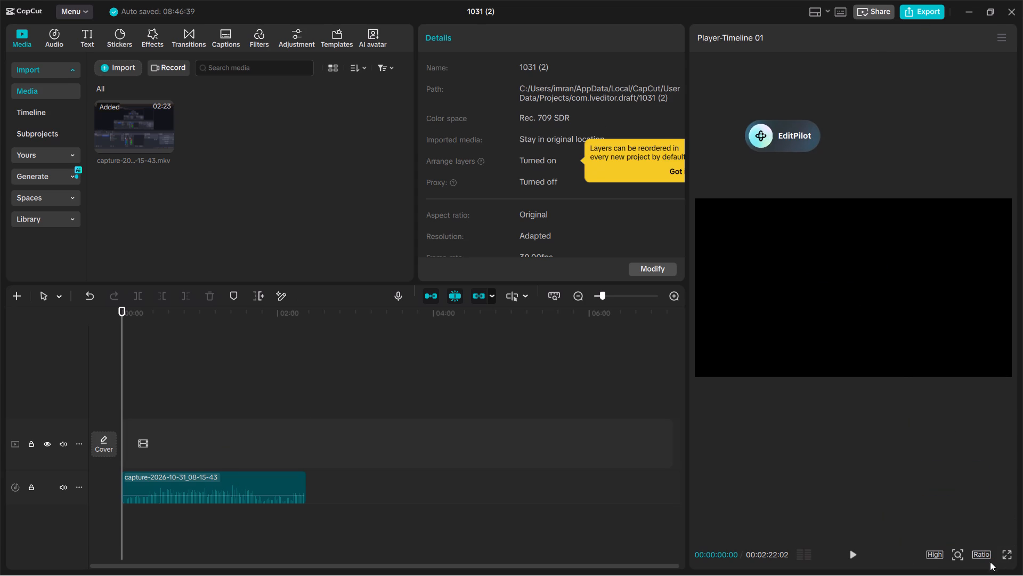
{"action": "left_click", "coordinate": [978, 555]}
{"action": "left_click", "coordinate": [944, 508]}
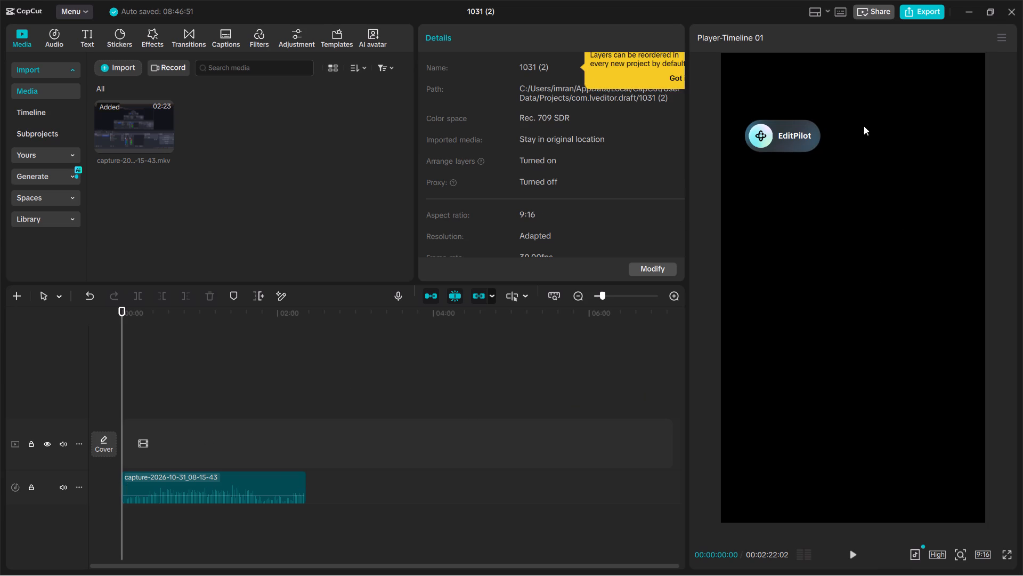
Export the timeline as 1031 (2) at 1080P, recommended bit rate, H.264, mp4 and 30fps, and close the sharing window without sharing.
{"action": "left_click", "coordinate": [911, 6]}
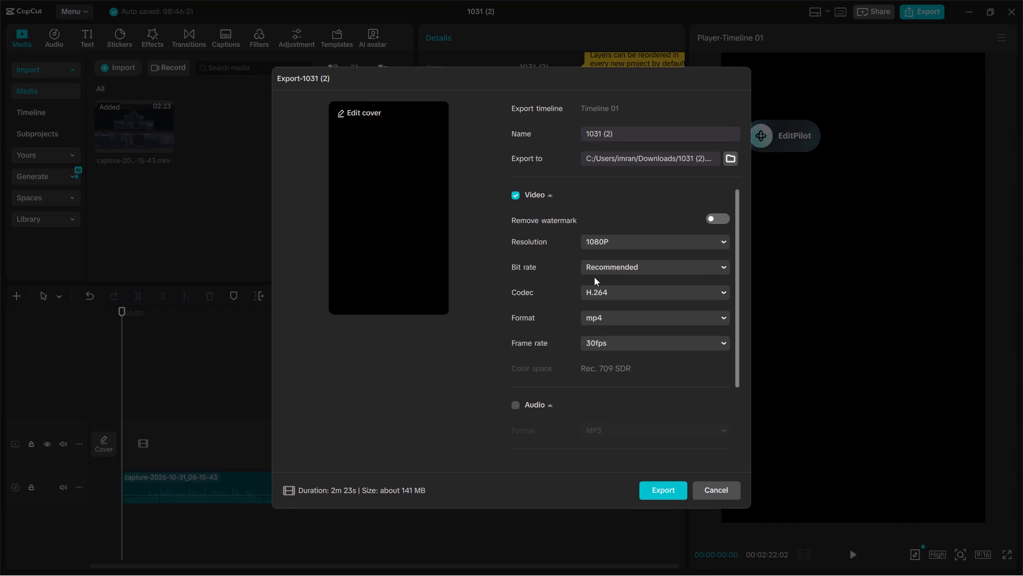
{"action": "left_click", "coordinate": [656, 294]}
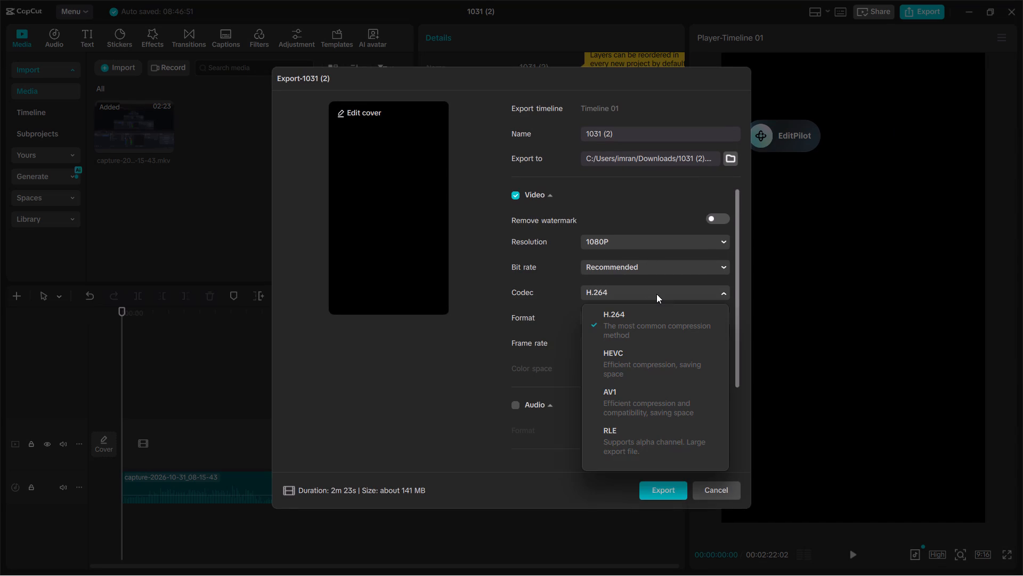
{"action": "left_click", "coordinate": [671, 298]}
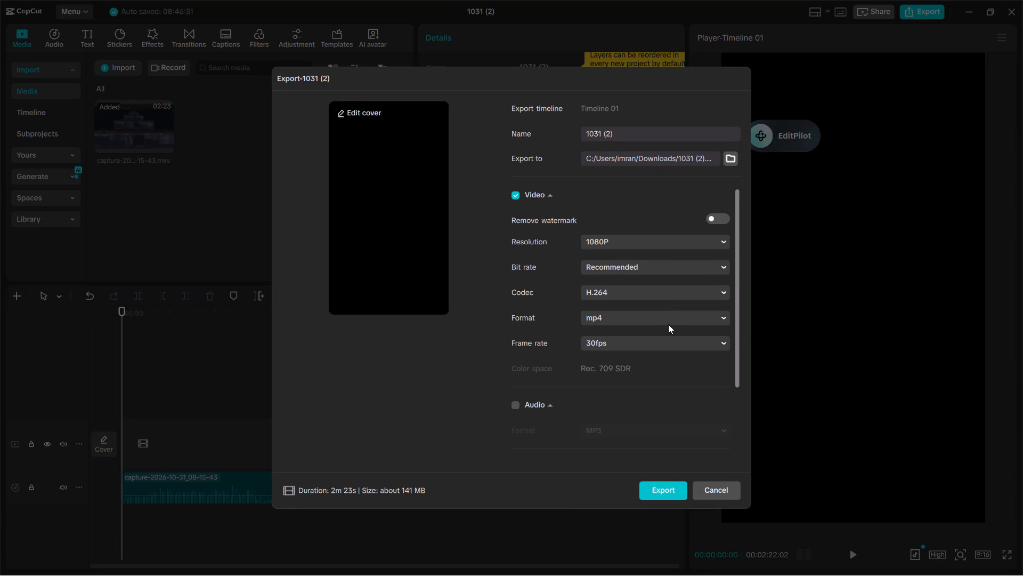
{"action": "left_click", "coordinate": [668, 324]}
{"action": "left_click", "coordinate": [680, 319]}
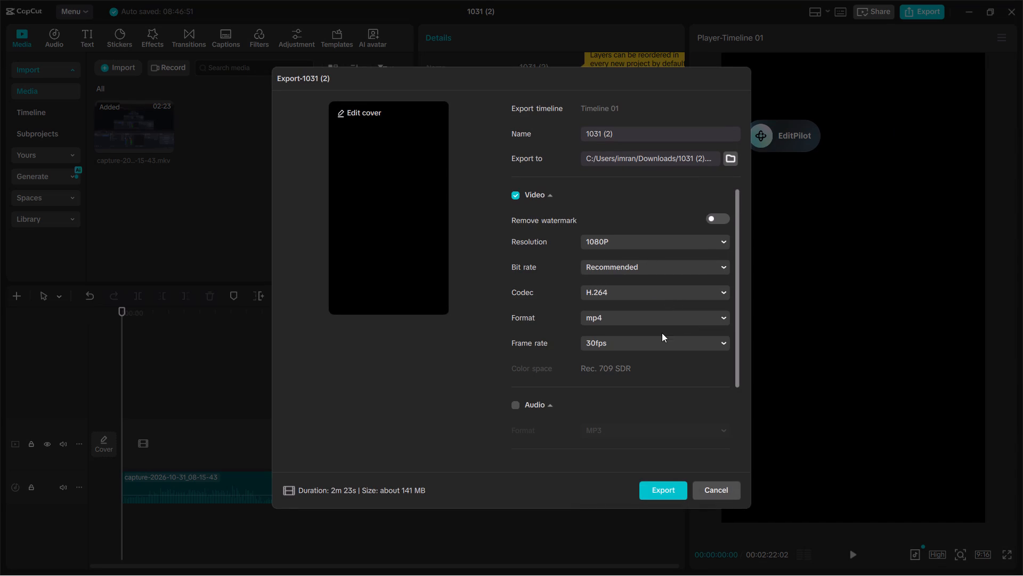
{"action": "left_click", "coordinate": [668, 326]}
{"action": "left_click", "coordinate": [687, 319]}
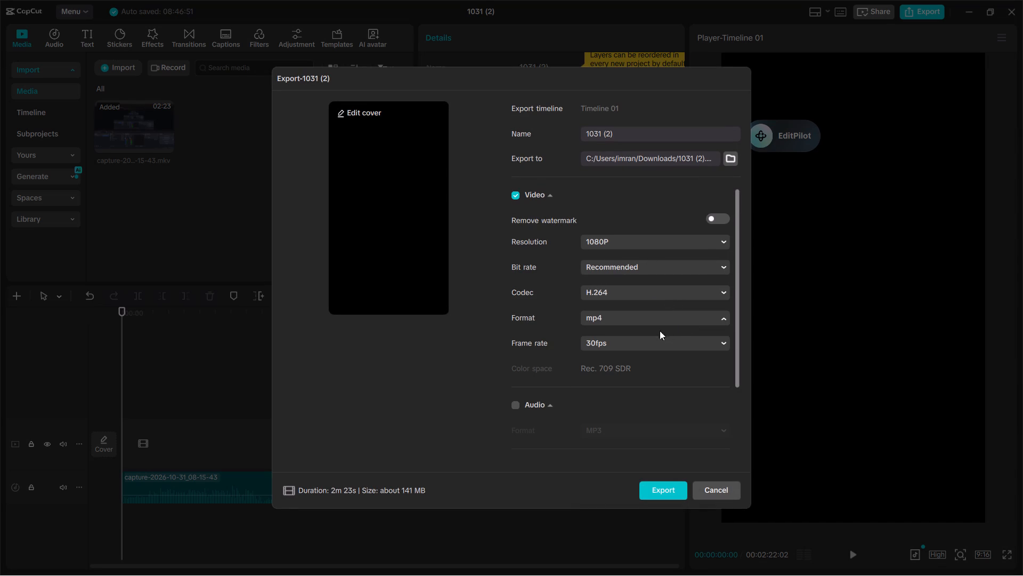
{"action": "left_click", "coordinate": [659, 322]}
{"action": "left_click", "coordinate": [613, 249]}
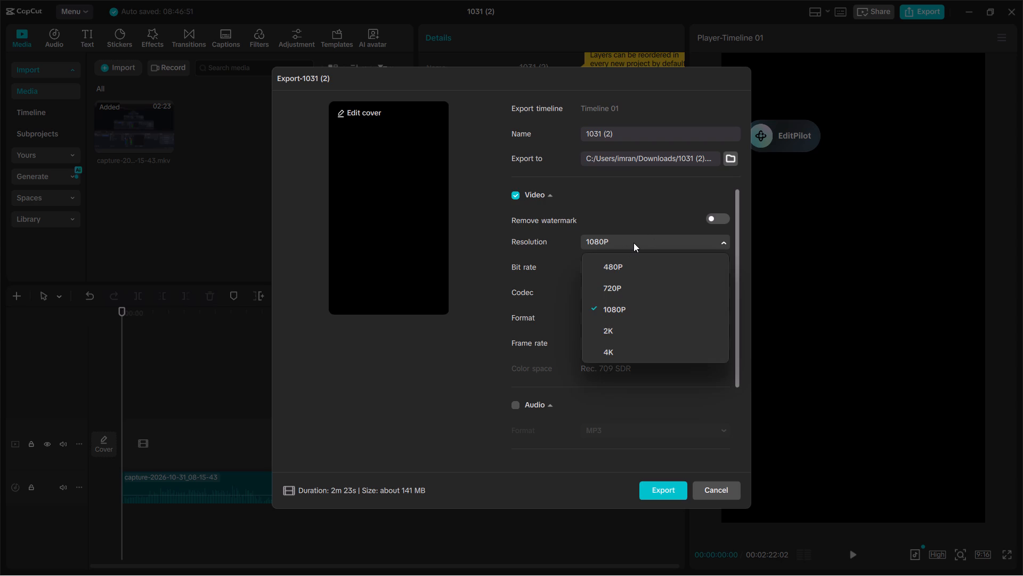
{"action": "left_click", "coordinate": [634, 243]}
{"action": "left_click", "coordinate": [675, 268]}
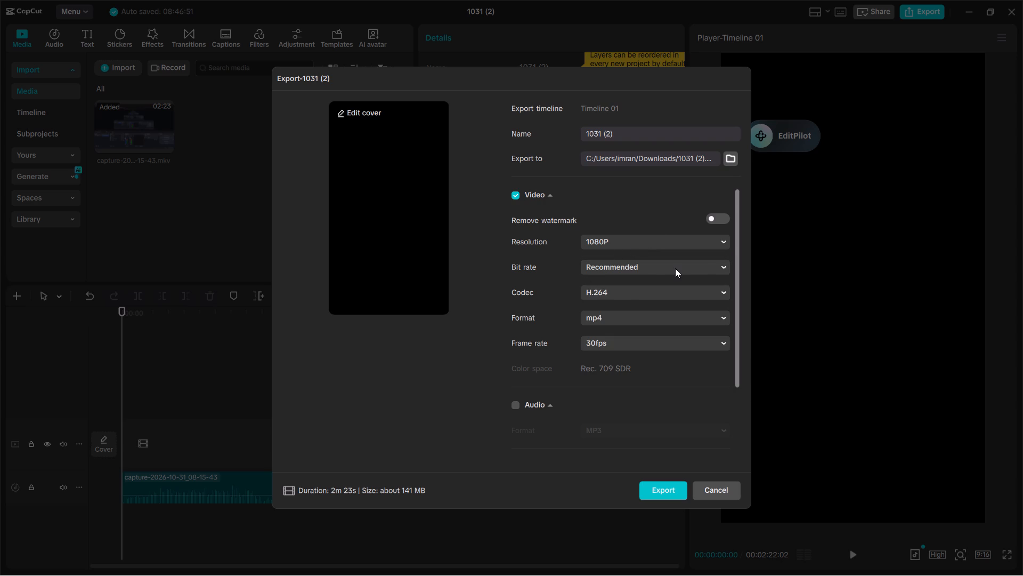
{"action": "left_click", "coordinate": [675, 268]}
{"action": "left_click", "coordinate": [661, 487]}
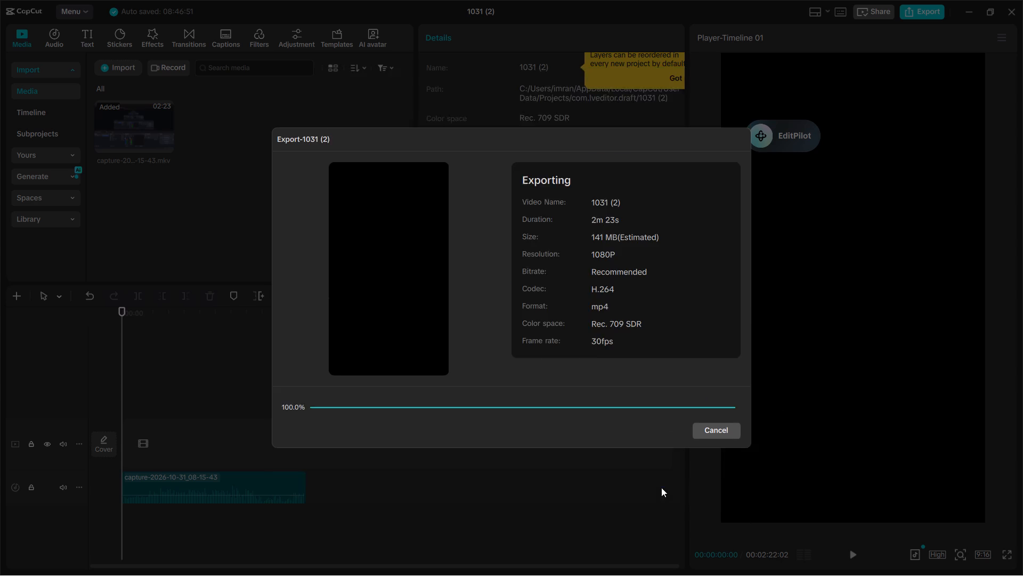
{"action": "left_click", "coordinate": [713, 487]}
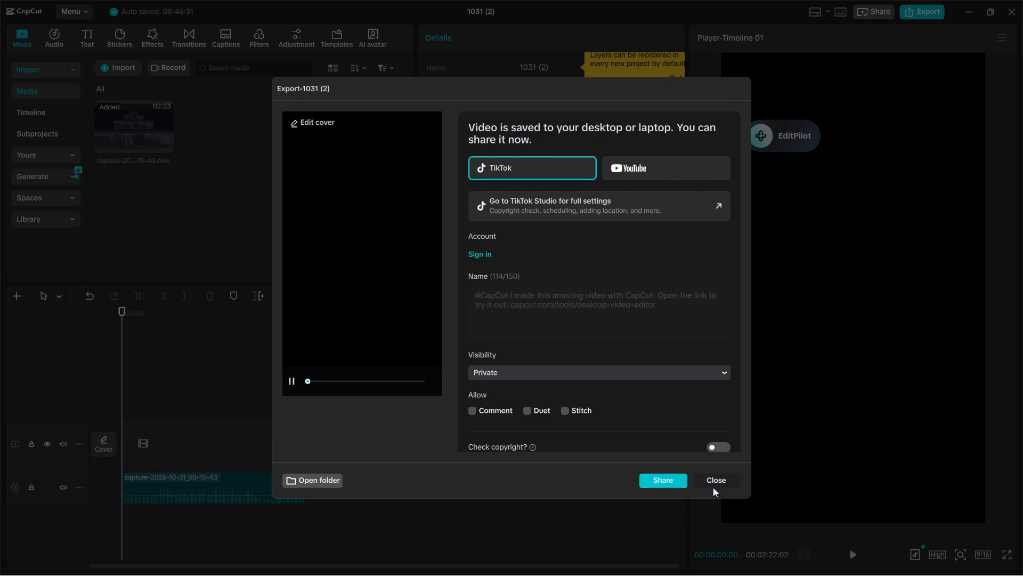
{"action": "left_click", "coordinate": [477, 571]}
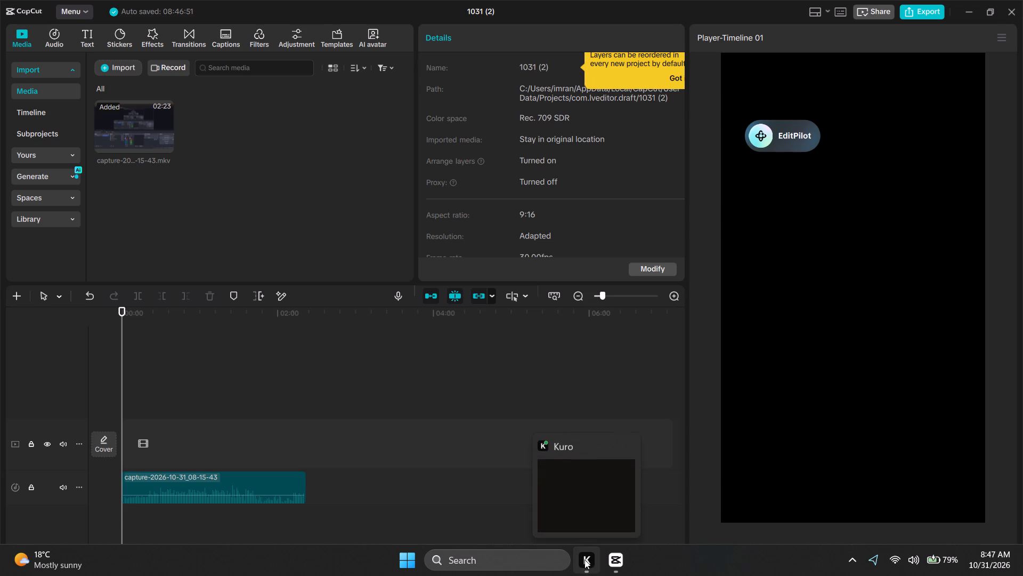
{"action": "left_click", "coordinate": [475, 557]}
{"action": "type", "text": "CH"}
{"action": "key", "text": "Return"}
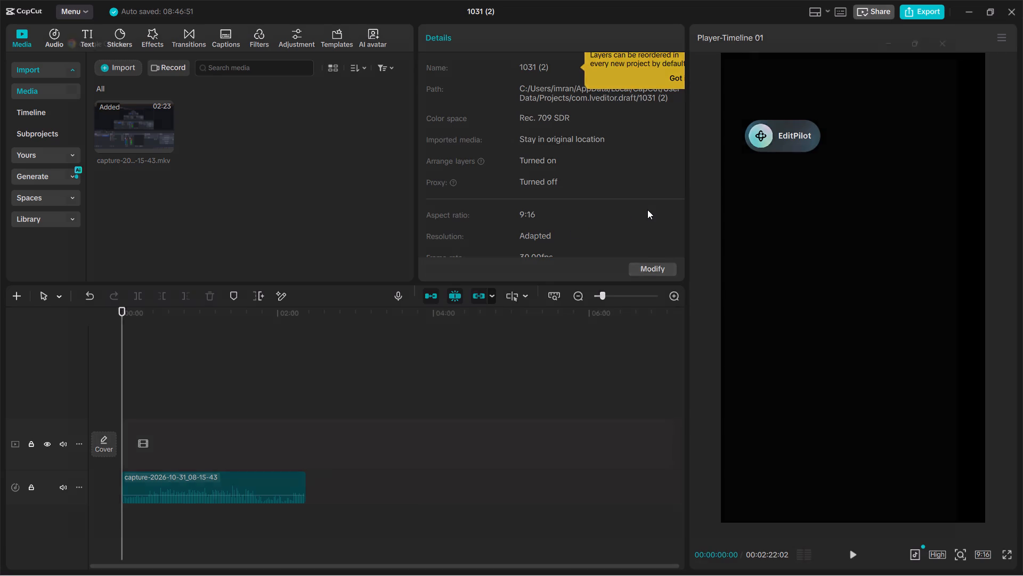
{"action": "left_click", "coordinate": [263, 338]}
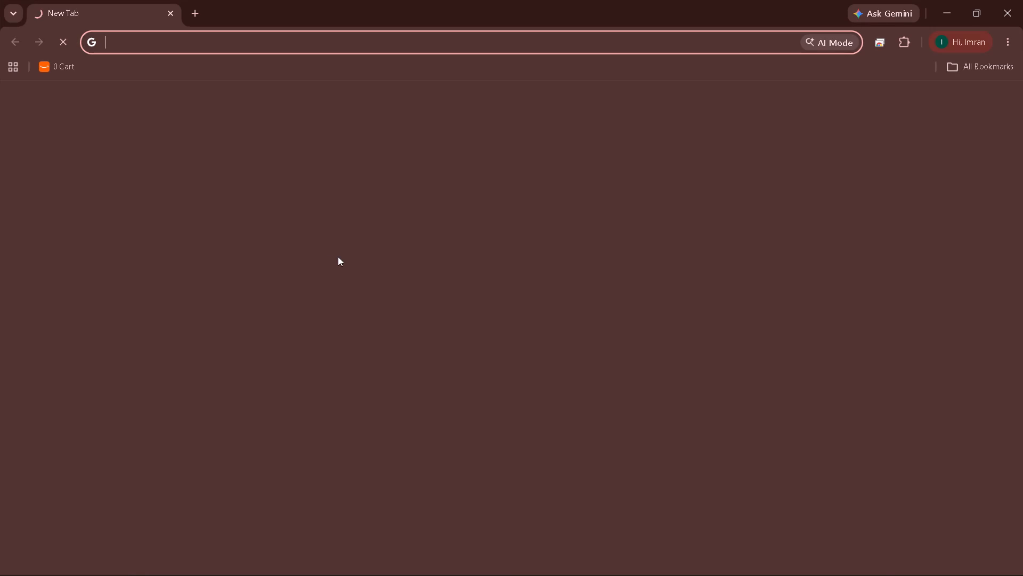
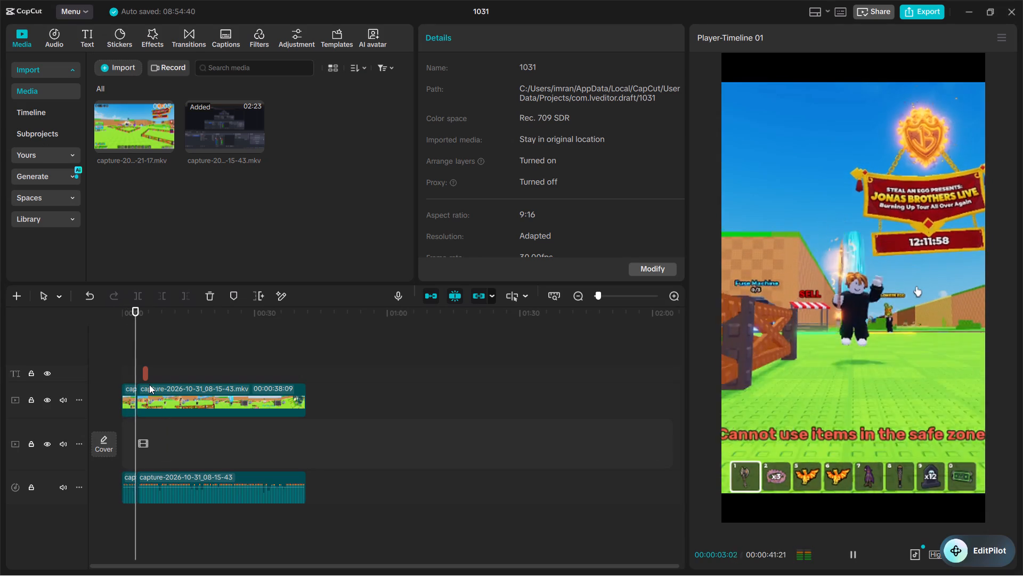
{"action": "key", "text": "space"}
{"action": "left_click_drag", "start_coordinate": [329, 473], "coordinate": [79, 470]}
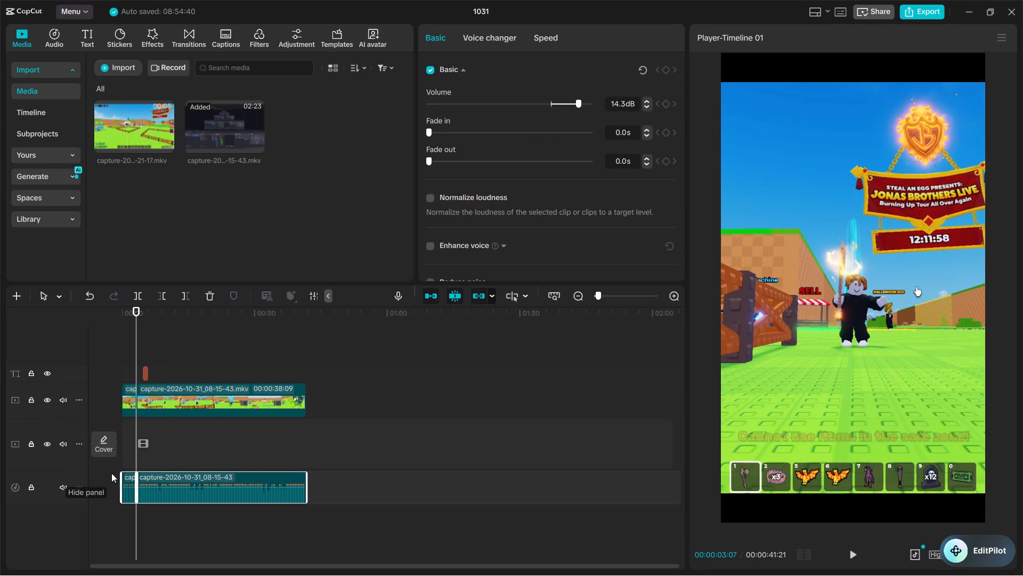
{"action": "scroll", "coordinate": [482, 139], "scroll_direction": "down", "scroll_amount": 1}
{"action": "left_click", "coordinate": [433, 158]}
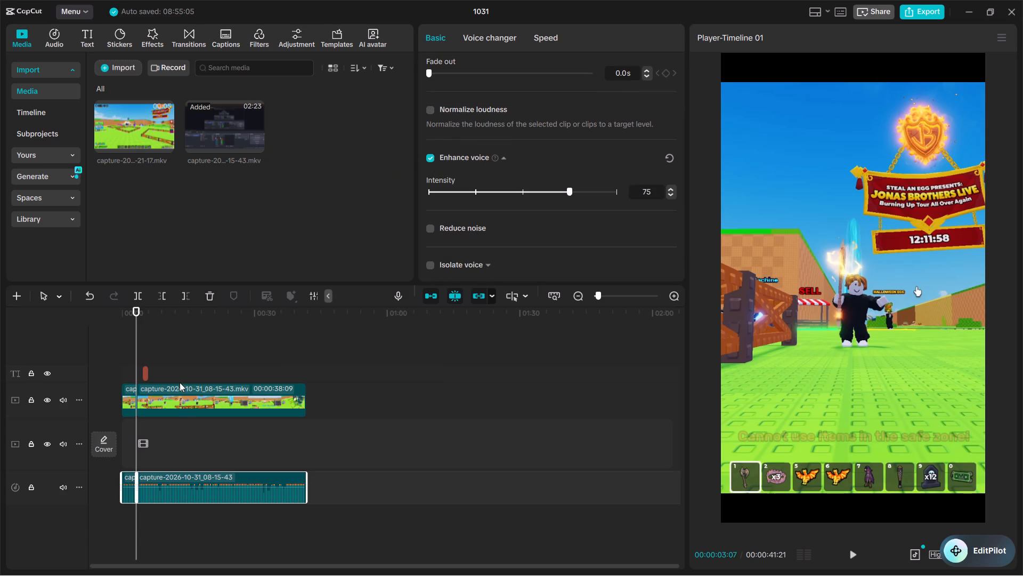
Play the timeline from the start to hear the enhanced voice, and enable Reduce noise for both audio clips.
{"action": "left_click_drag", "start_coordinate": [135, 350], "coordinate": [16, 375]}
{"action": "key", "text": "space"}
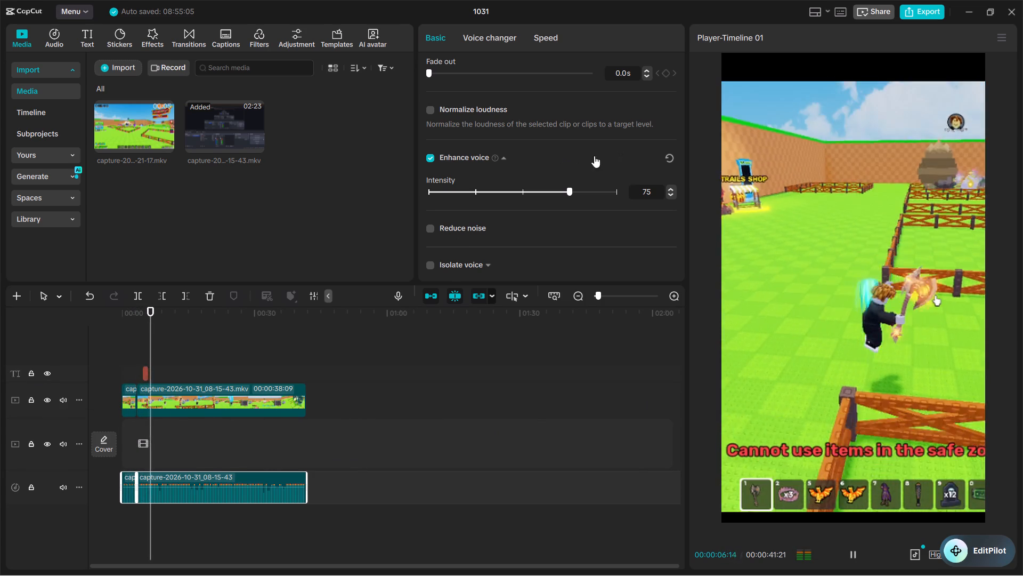
{"action": "scroll", "coordinate": [557, 186], "scroll_direction": "down", "scroll_amount": 1}
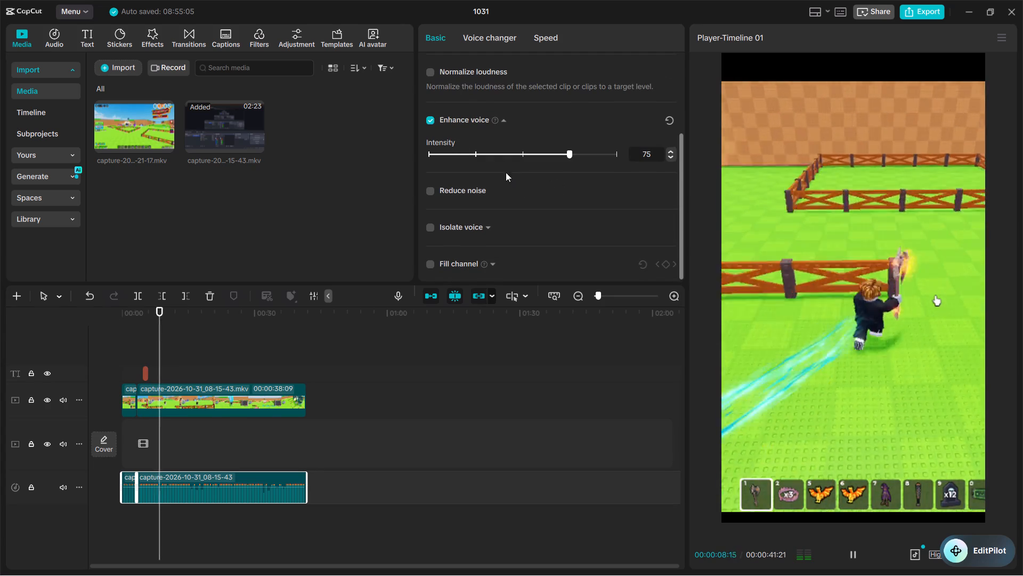
{"action": "left_click", "coordinate": [431, 193]}
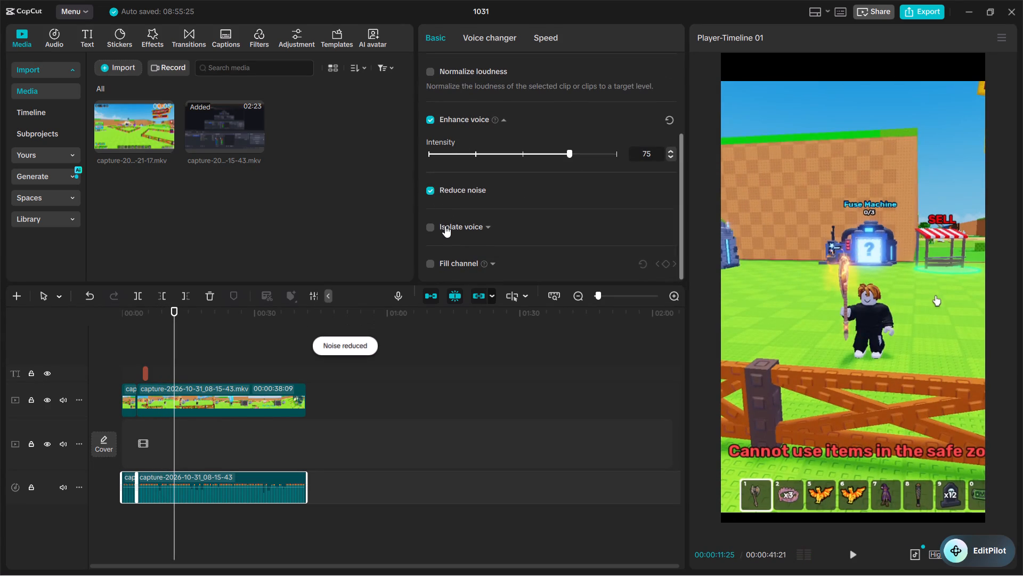
{"action": "key", "text": "space"}
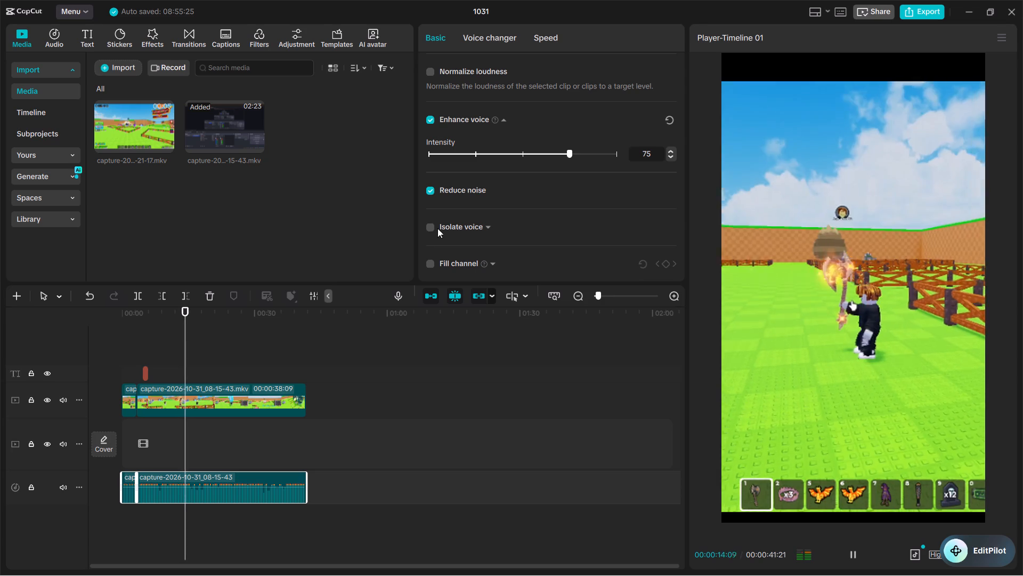
Enable Isolate voice with Keep vocal for the selected audio clips and resume playback.
{"action": "left_click", "coordinate": [428, 228]}
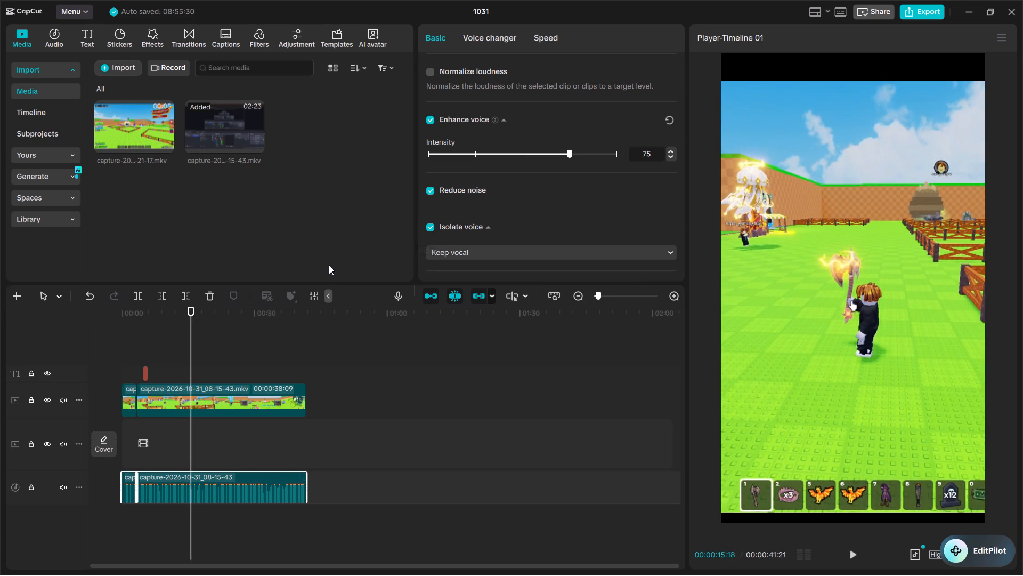
{"action": "key", "text": "space"}
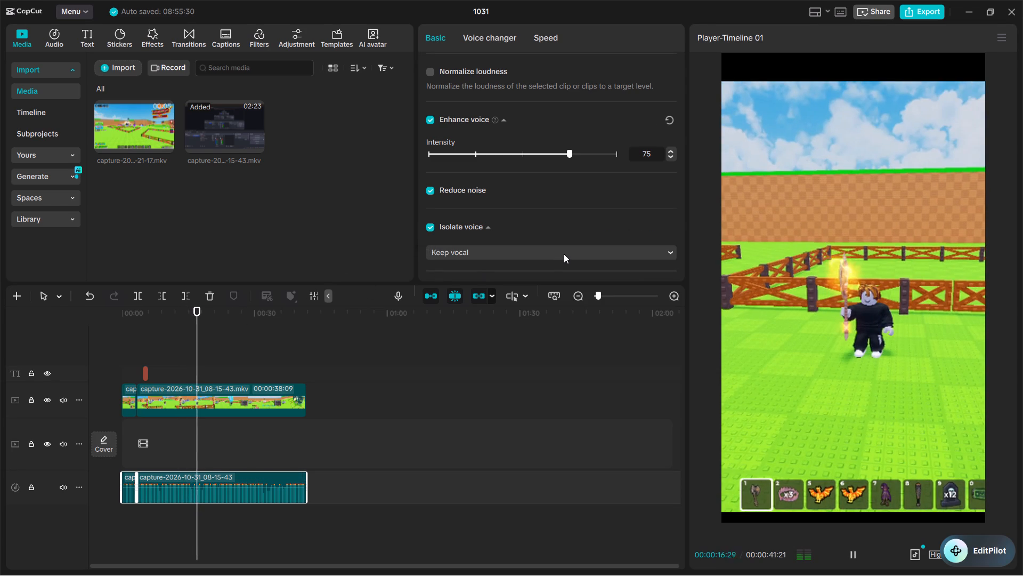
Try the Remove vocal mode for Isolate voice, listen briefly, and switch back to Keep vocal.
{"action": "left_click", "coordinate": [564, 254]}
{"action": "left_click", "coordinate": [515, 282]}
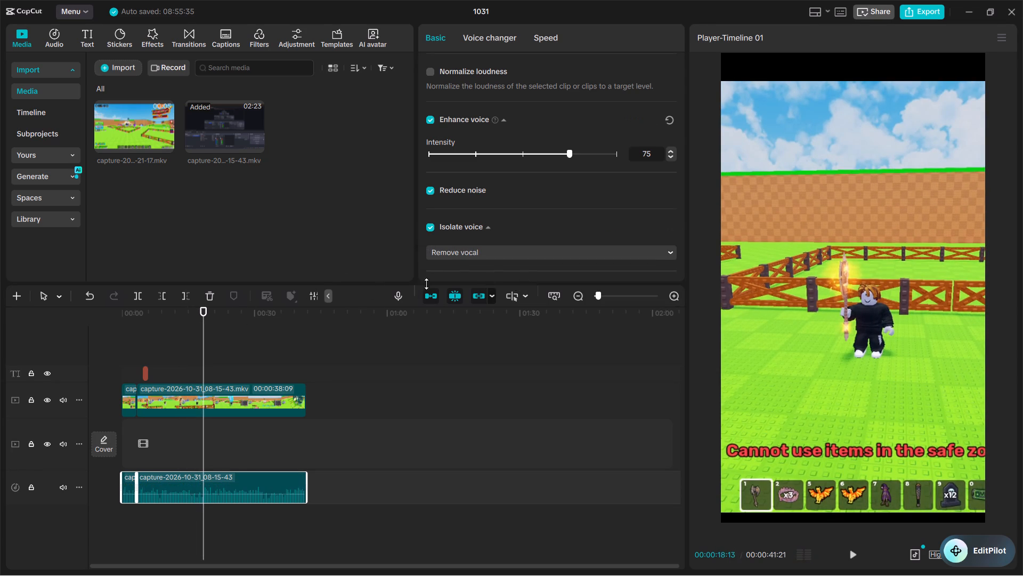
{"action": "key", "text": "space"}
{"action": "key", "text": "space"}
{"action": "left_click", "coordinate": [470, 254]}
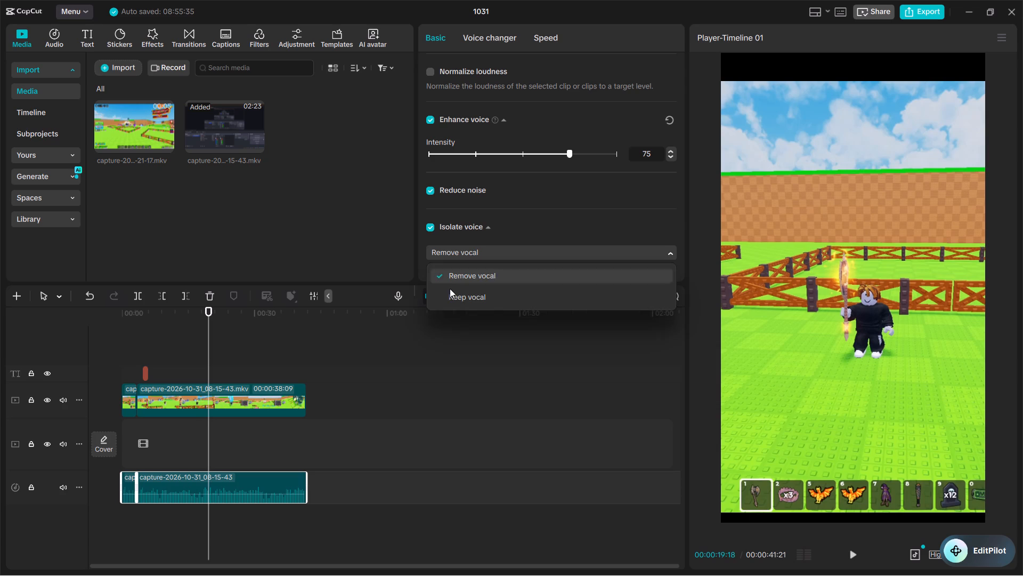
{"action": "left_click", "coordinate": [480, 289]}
Listen to the processed audio from about 0:20 while reviewing the clips' audio settings.
{"action": "key", "text": "space"}
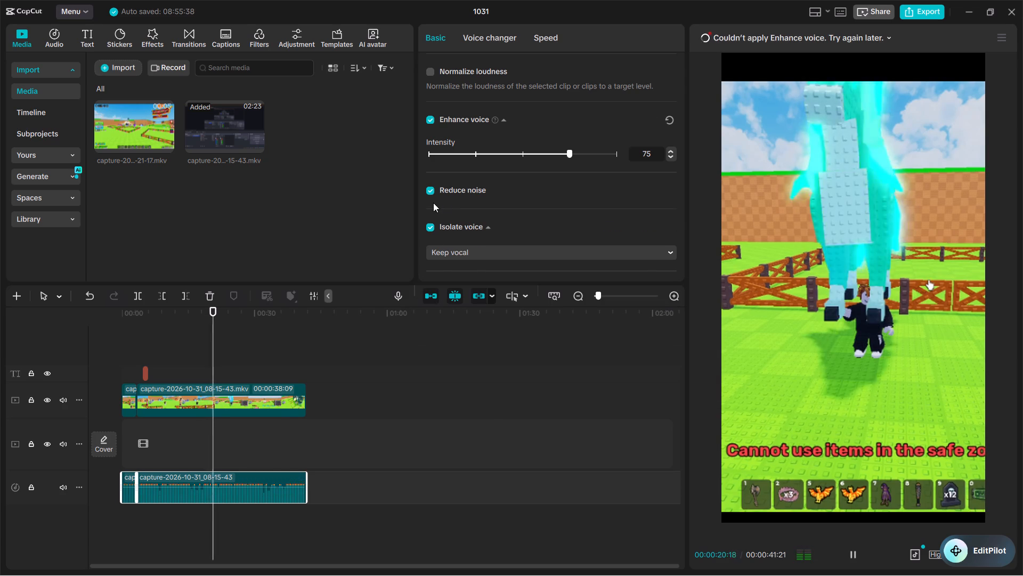
{"action": "scroll", "coordinate": [444, 201], "scroll_direction": "down", "scroll_amount": 1}
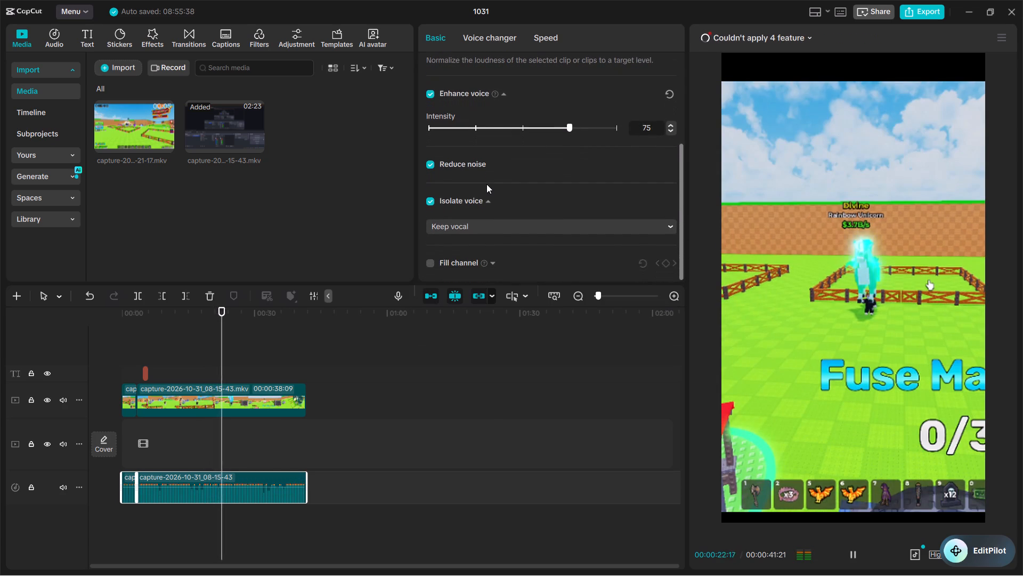
{"action": "scroll", "coordinate": [486, 184], "scroll_direction": "down", "scroll_amount": 1}
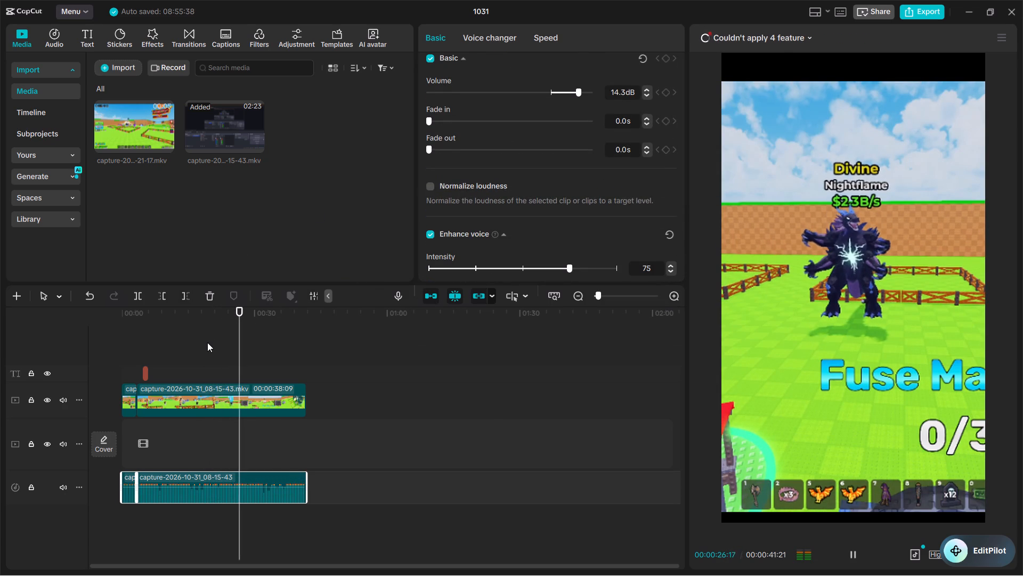
{"action": "scroll", "coordinate": [519, 147], "scroll_direction": "up", "scroll_amount": 1}
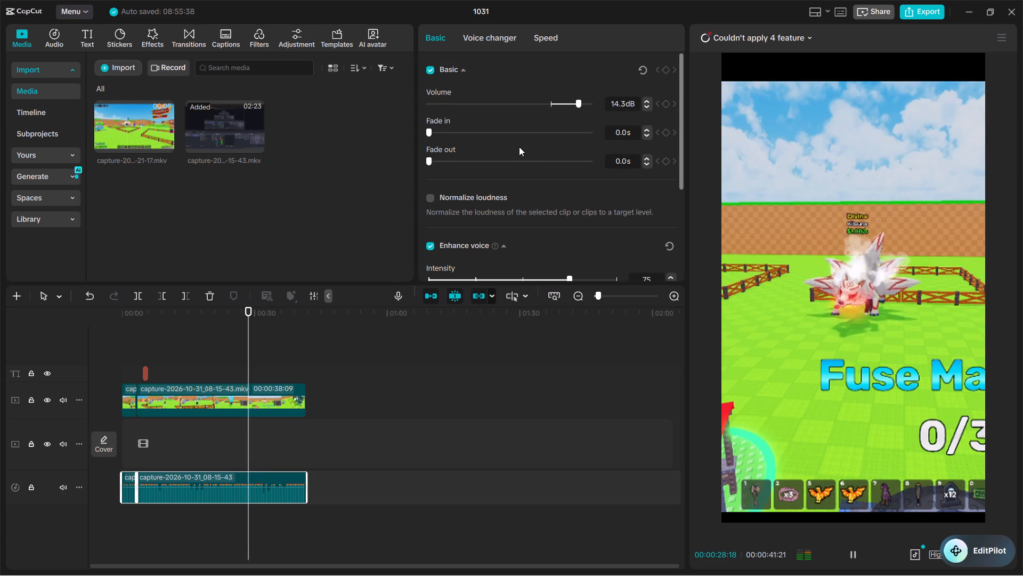
{"action": "scroll", "coordinate": [519, 147], "scroll_direction": "up", "scroll_amount": 1}
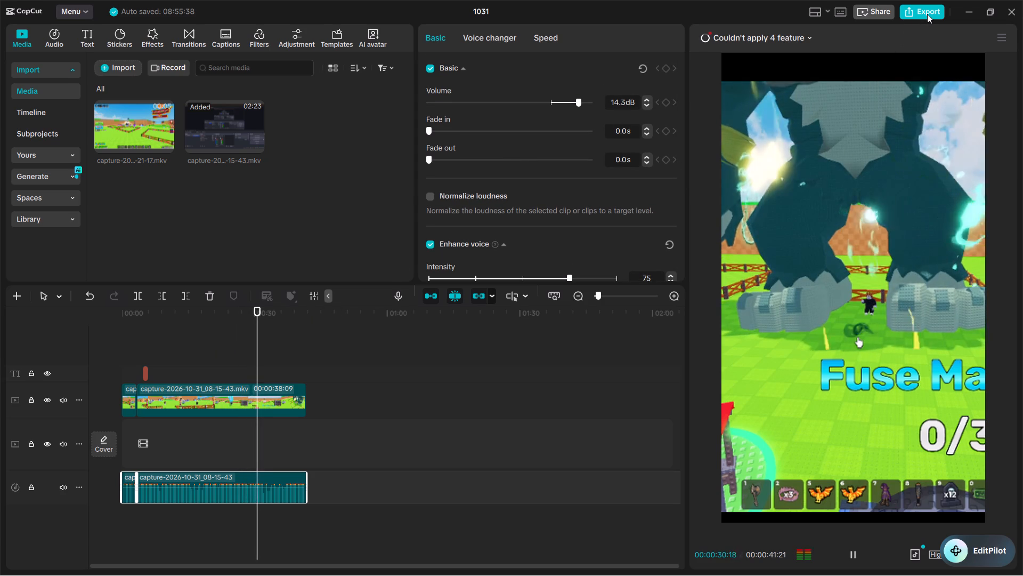
Export the video as 1031 to Downloads at 1080P, recommended bit rate, H.264, mp4, 30fps.
{"action": "left_click", "coordinate": [927, 14]}
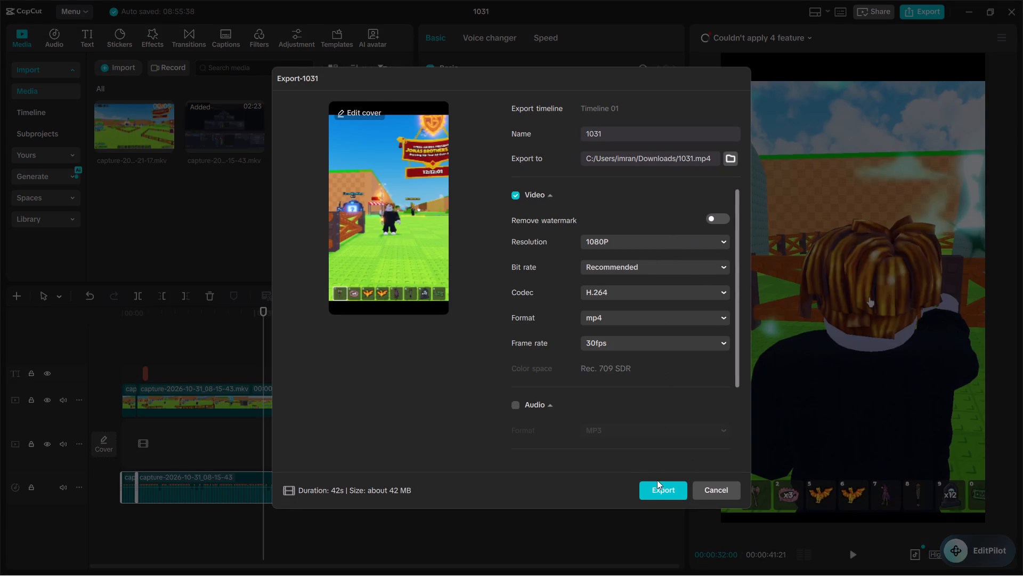
{"action": "left_click", "coordinate": [673, 484]}
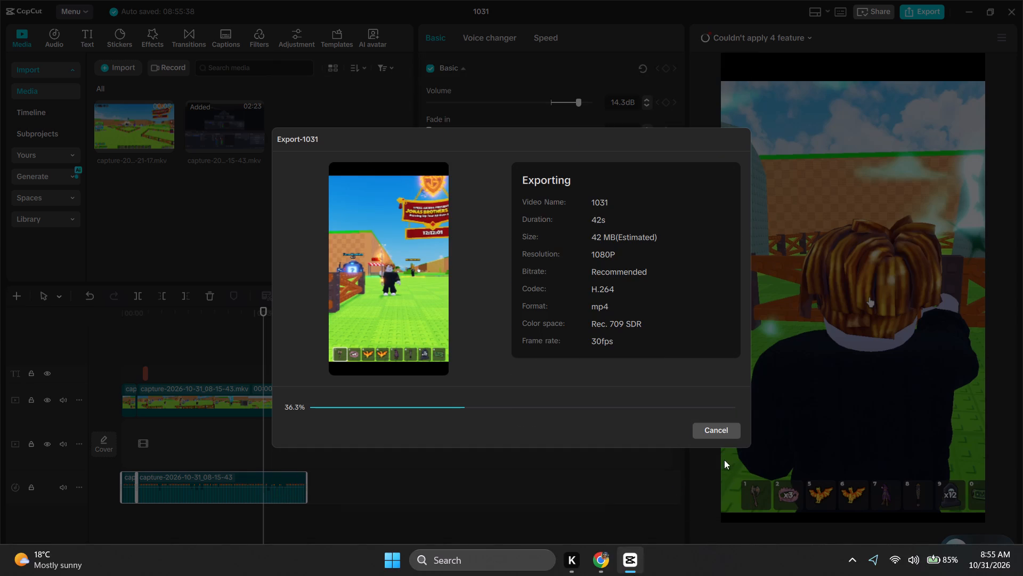